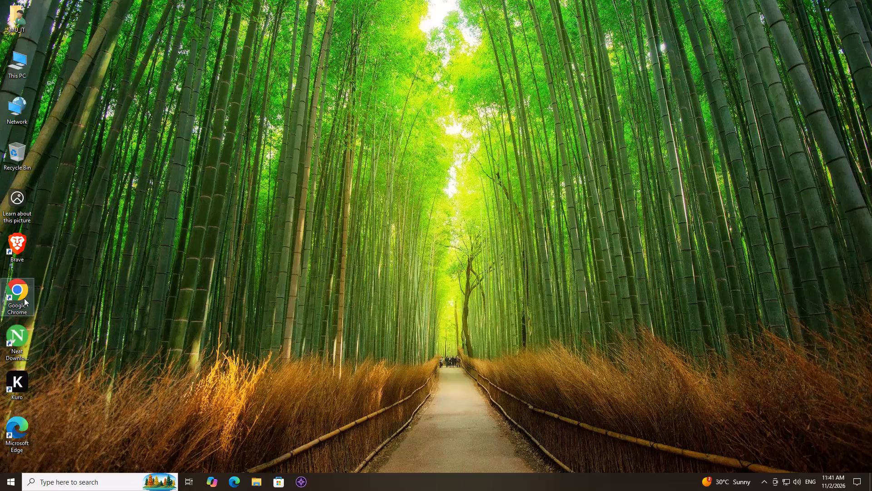
# Launch the Brave browser from the desktop.
pyautogui.doubleClick(20, 245)
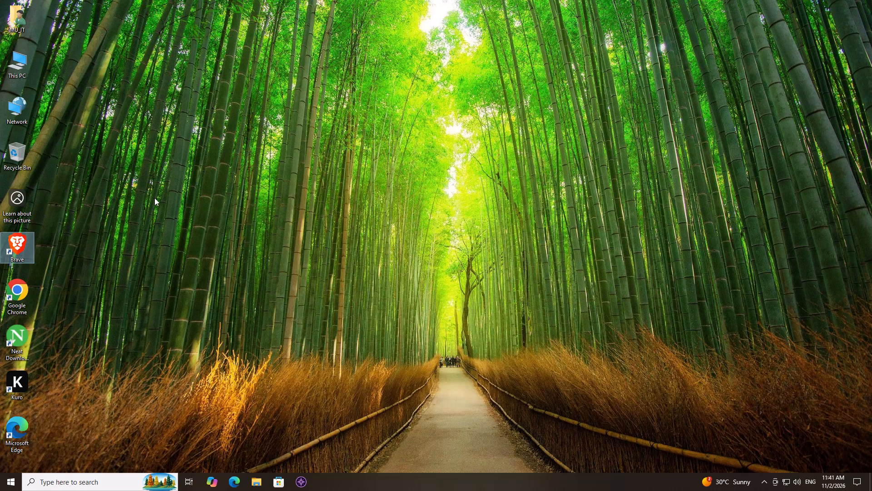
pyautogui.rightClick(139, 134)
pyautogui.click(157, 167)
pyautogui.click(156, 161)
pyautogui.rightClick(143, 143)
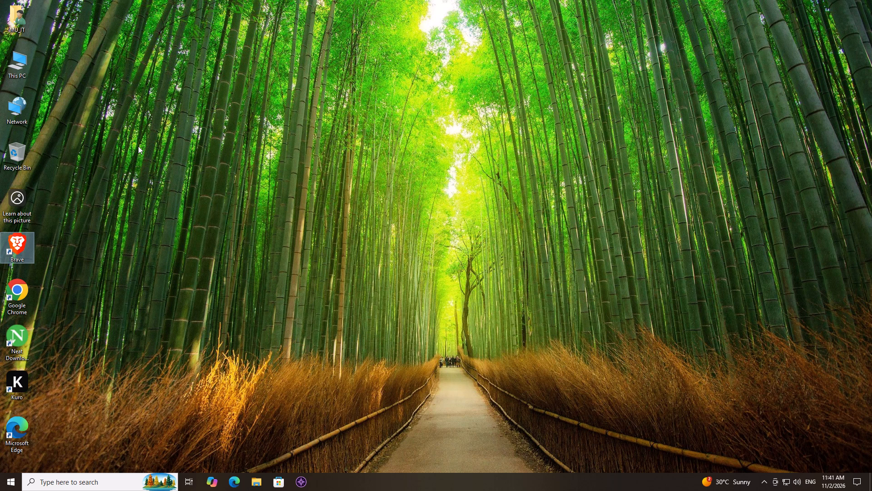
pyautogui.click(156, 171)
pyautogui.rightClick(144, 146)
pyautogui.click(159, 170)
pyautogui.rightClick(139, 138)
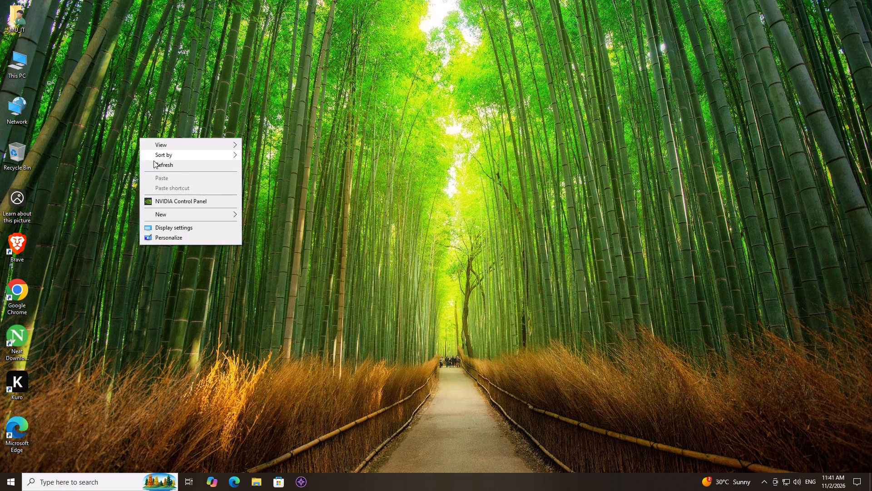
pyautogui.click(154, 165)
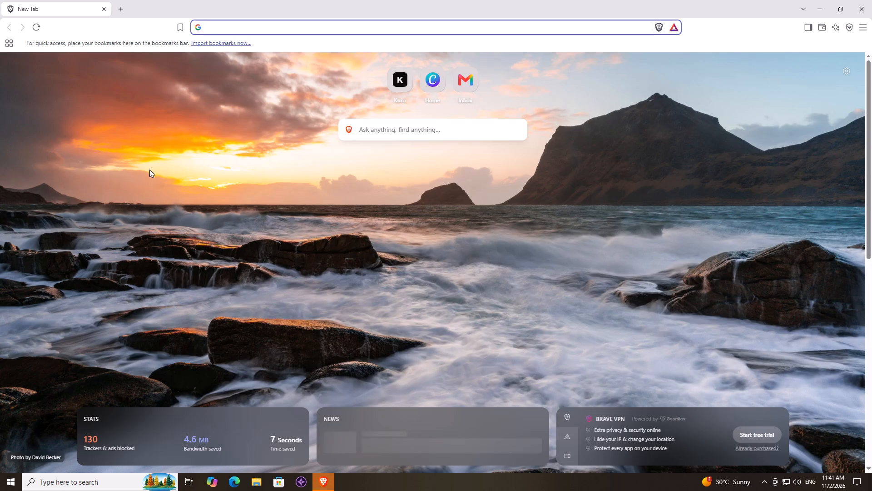
# Open the Canva home page from the new tab's site shortcuts.
pyautogui.click(243, 22)
pyautogui.click(355, 244)
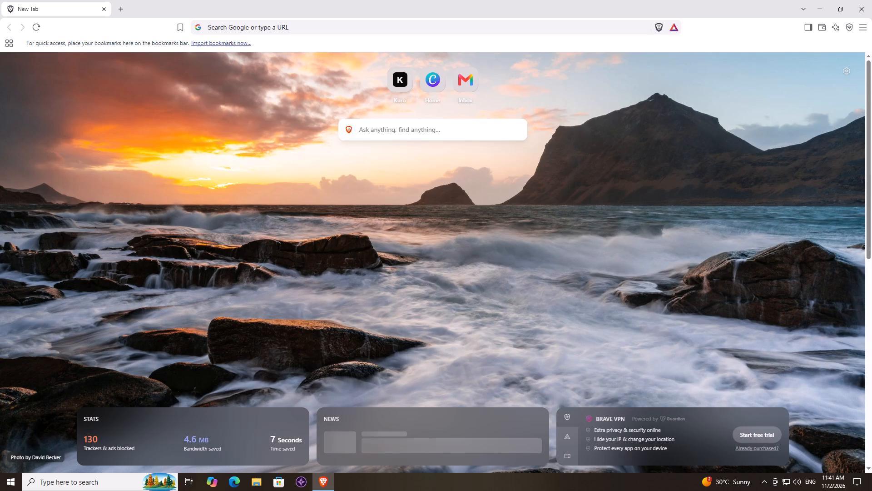
pyautogui.click(439, 77)
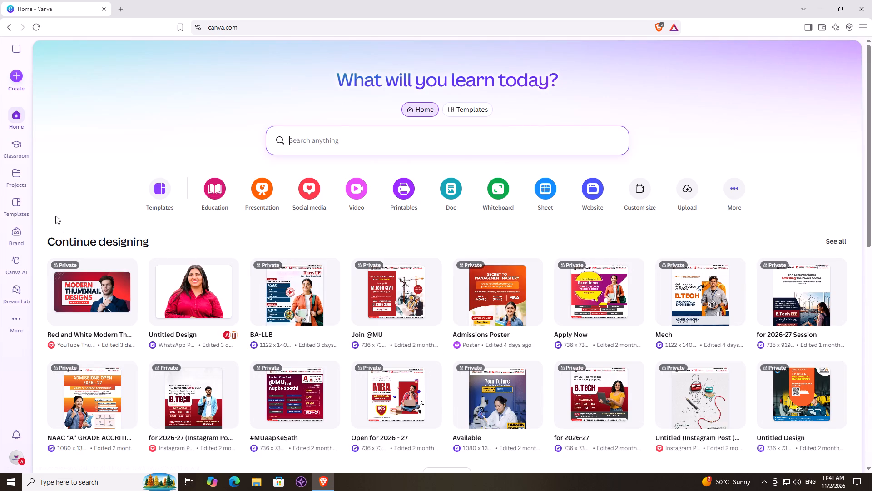
# Search Canva's templates for "hiring".
pyautogui.click(353, 146)
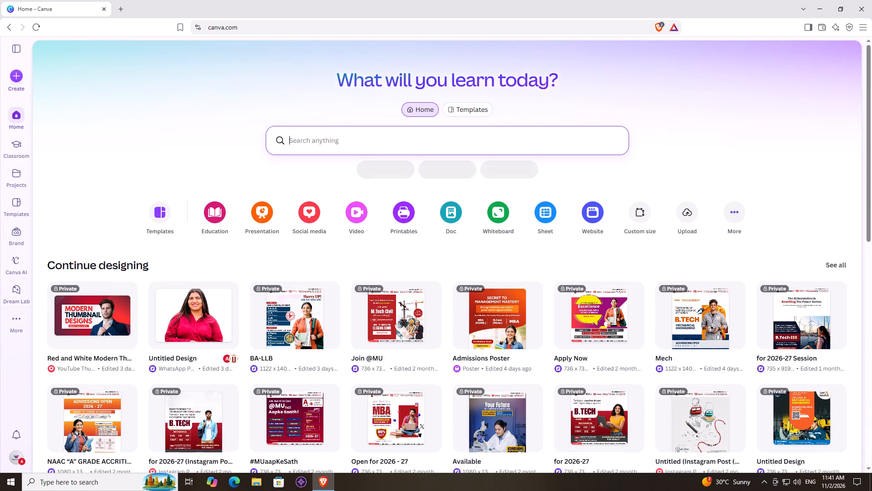
pyautogui.click(13, 205)
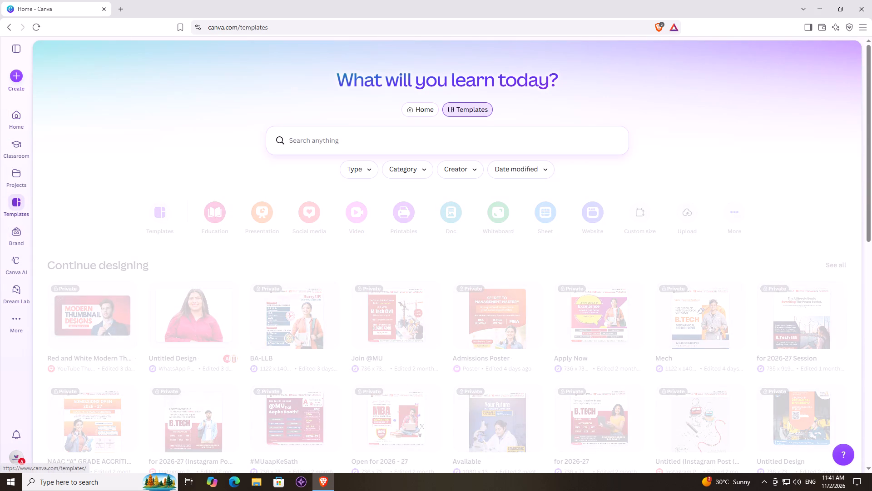
pyautogui.click(377, 141)
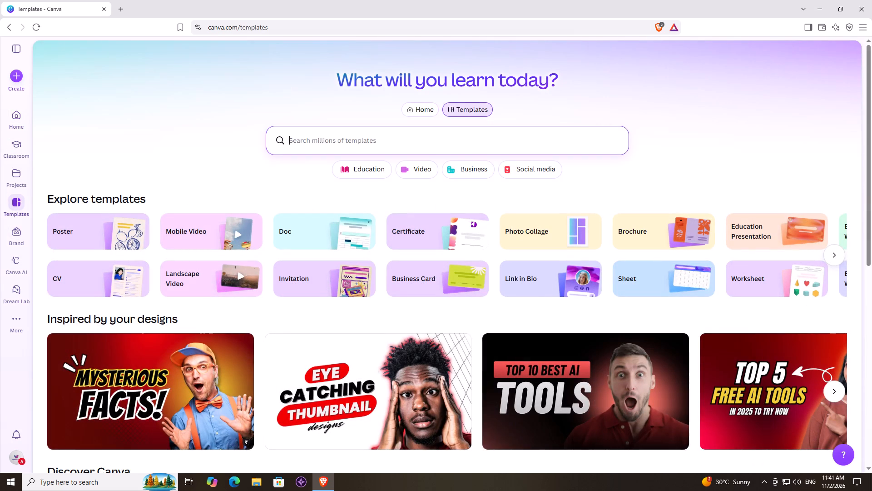
pyautogui.press('h')
pyautogui.press('i')
pyautogui.press('r')
pyautogui.press('i')
pyautogui.write('ng')
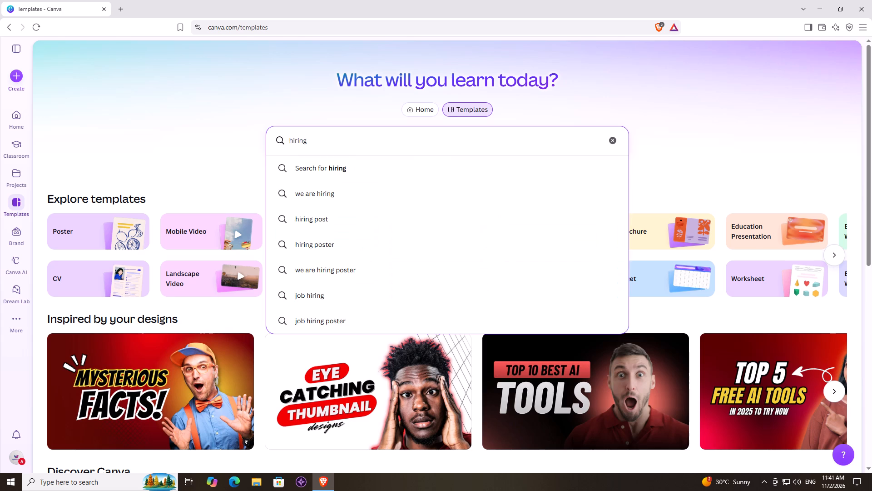
pyautogui.press('Return')
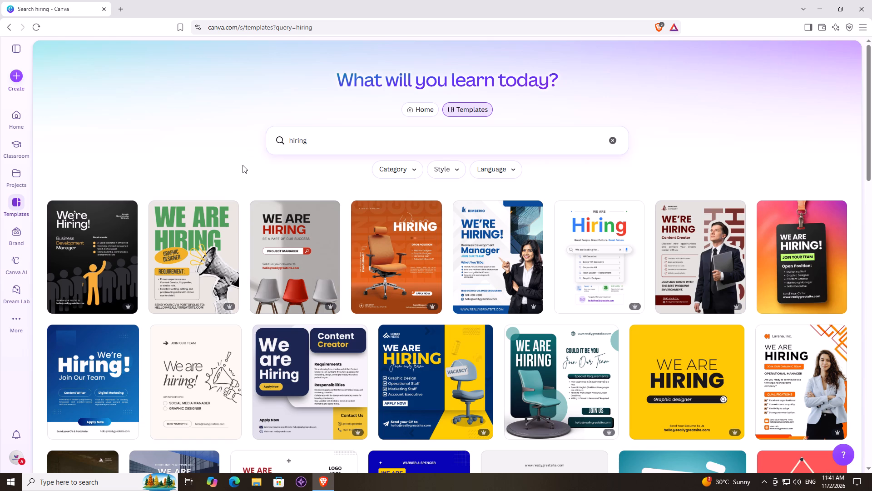
# Open the Blue Red and Green Modern We Are Hiring Job Vacancy Instagram Post template for customising.
pyautogui.click(602, 235)
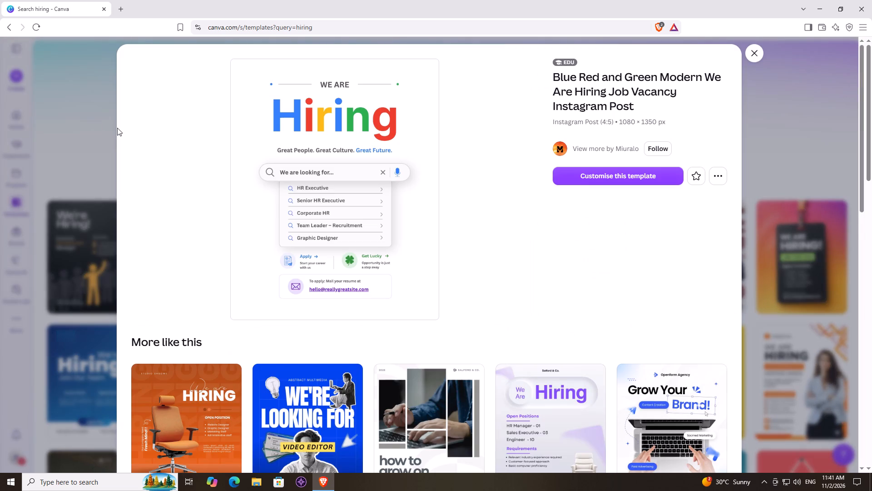
pyautogui.click(622, 174)
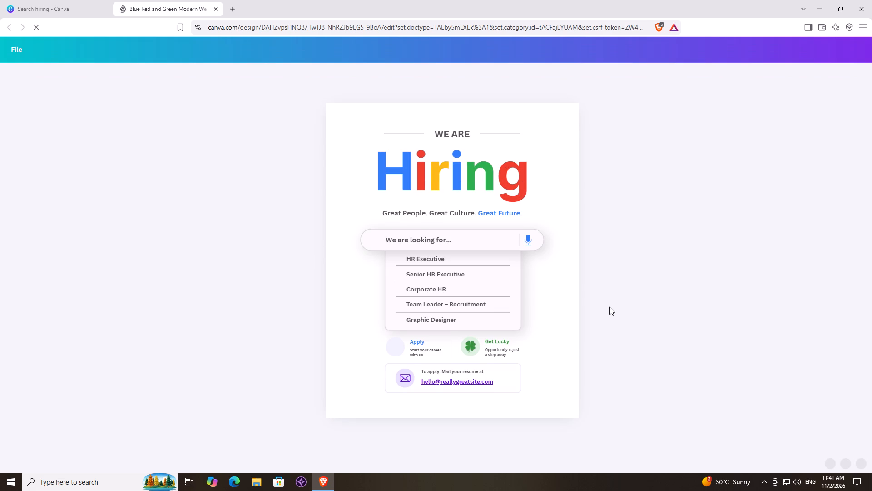
# Delete the "To apply: Mail your resume at" contact block near the bottom of the poster.
pyautogui.keyDown('ctrl'); pyautogui.scroll(2, 618, 300); pyautogui.keyUp('ctrl')
pyautogui.scroll(-1, 616, 306)
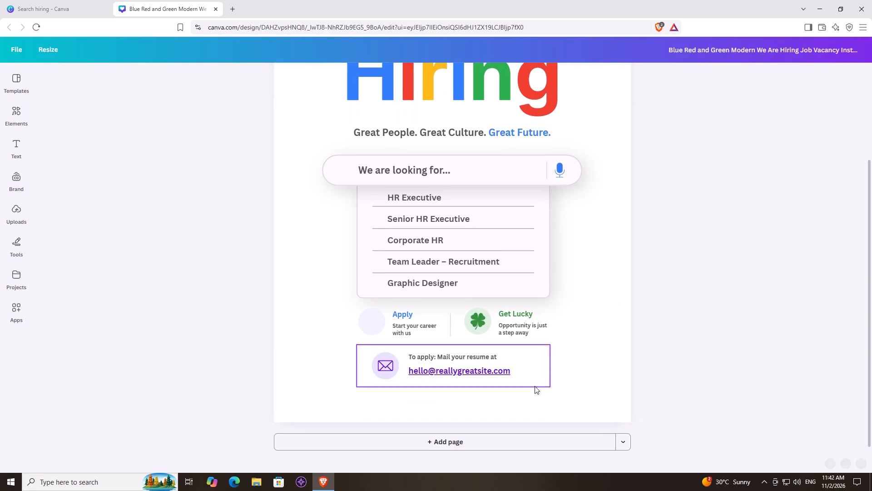
pyautogui.moveTo(683, 394); pyautogui.dragTo(335, 354)
pyautogui.press('Delete')
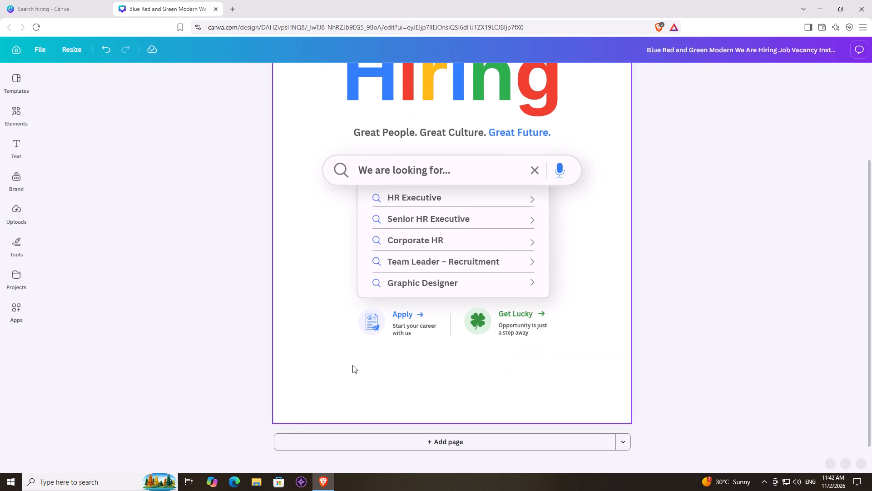
pyautogui.click(713, 326)
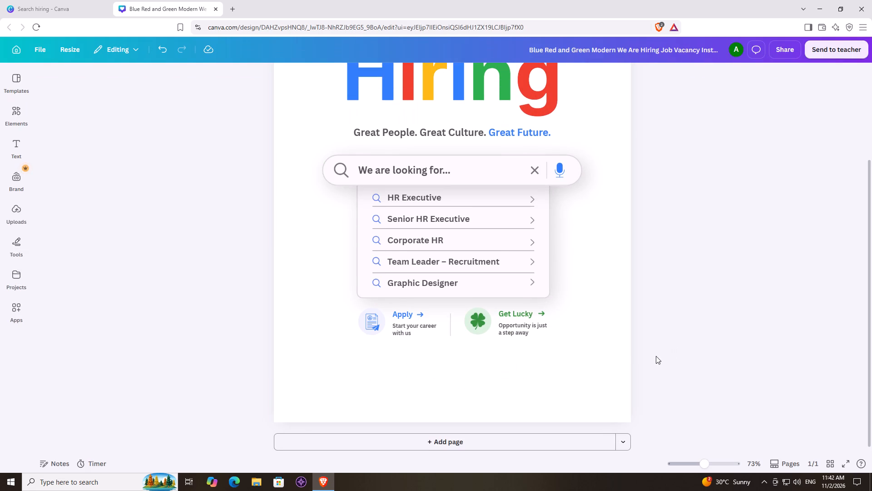
# Move all remaining poster elements down together to free space at the top of the page.
pyautogui.scroll(5, 663, 331)
pyautogui.scroll(-3, 705, 293)
pyautogui.keyDown('ctrl'); pyautogui.scroll(-2, 704, 292); pyautogui.keyUp('ctrl')
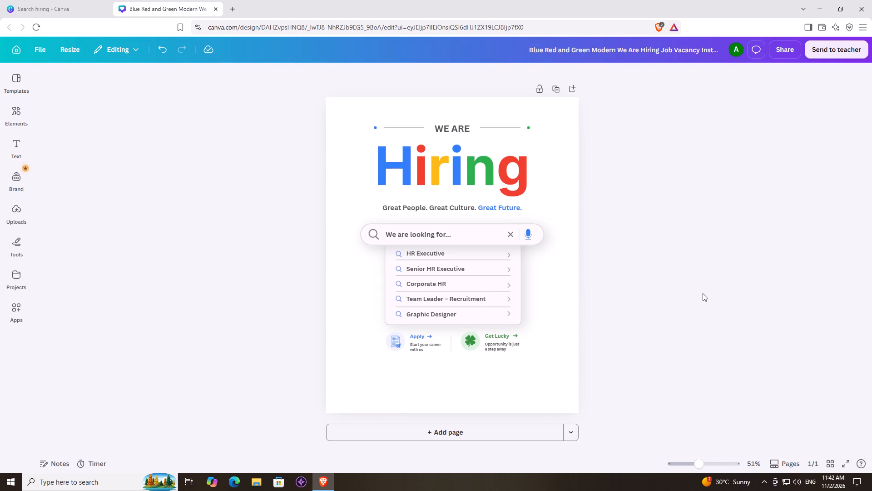
pyautogui.moveTo(618, 105); pyautogui.dragTo(304, 369)
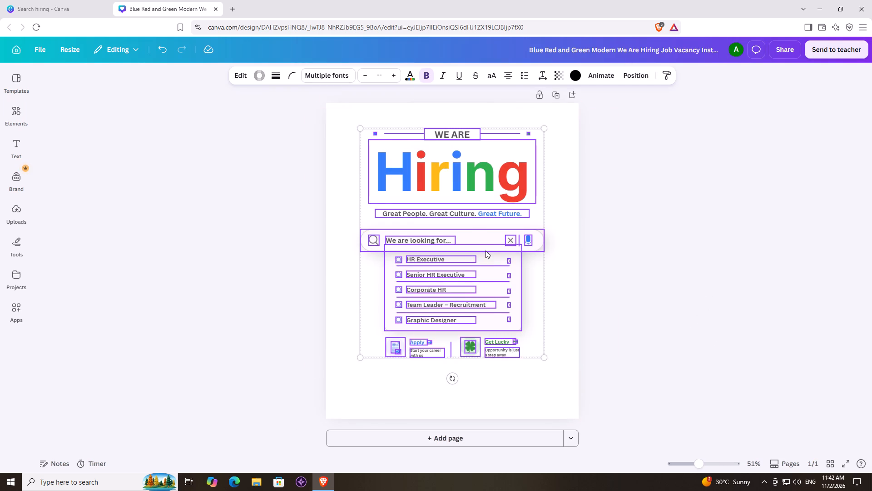
pyautogui.moveTo(469, 216); pyautogui.dragTo(469, 237)
pyautogui.click(641, 210)
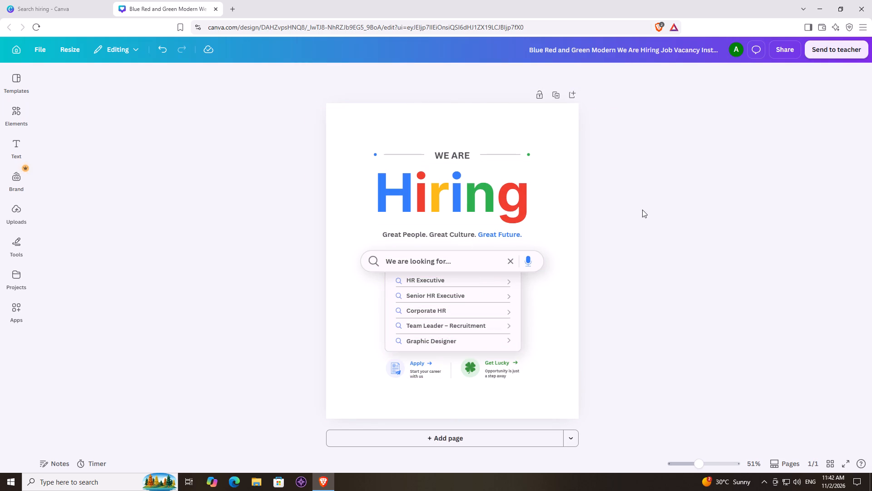
# Return to Canva's home page and open the recent BA-LLB design.
pyautogui.click(84, 2)
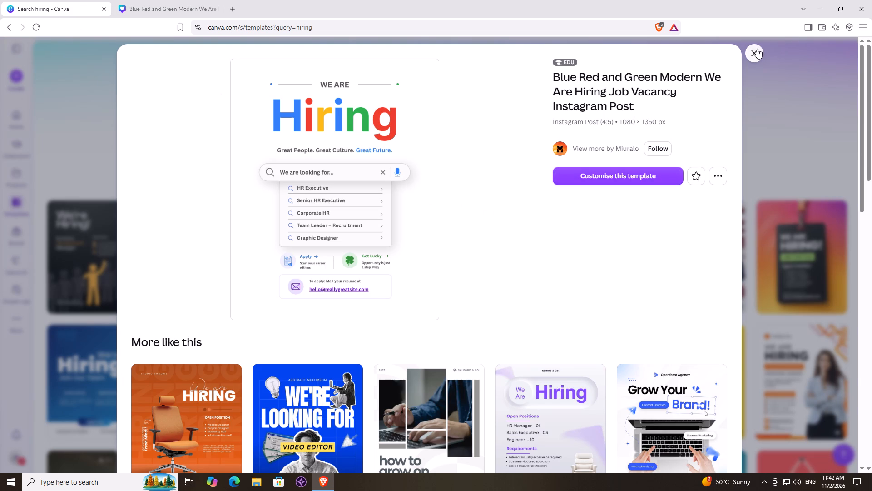
pyautogui.click(757, 52)
pyautogui.click(9, 128)
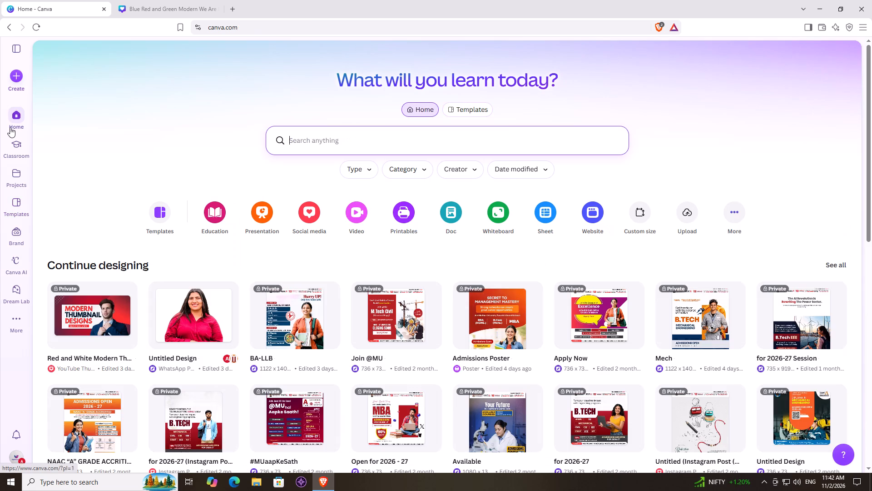
pyautogui.click(299, 325)
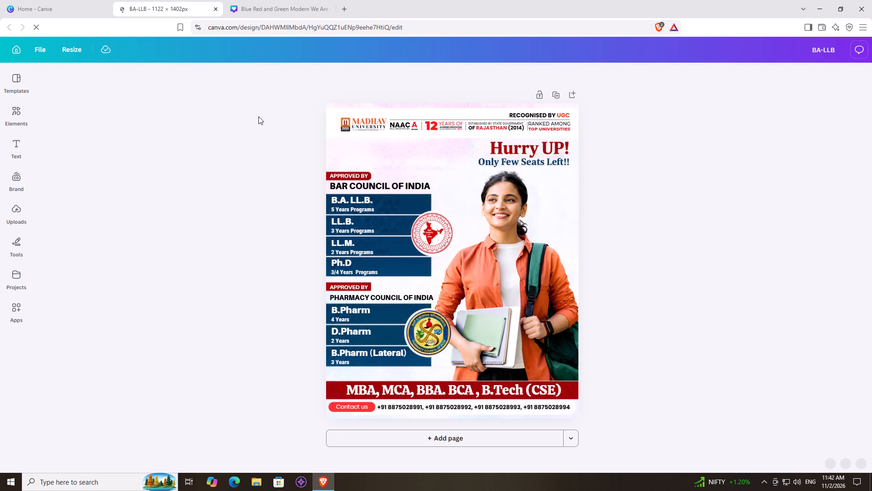
# Copy the Madhav University header from the BA-LLB design and paste it into the hiring poster.
pyautogui.moveTo(273, 93); pyautogui.dragTo(596, 136)
pyautogui.hotkey('ctrl', 'c')
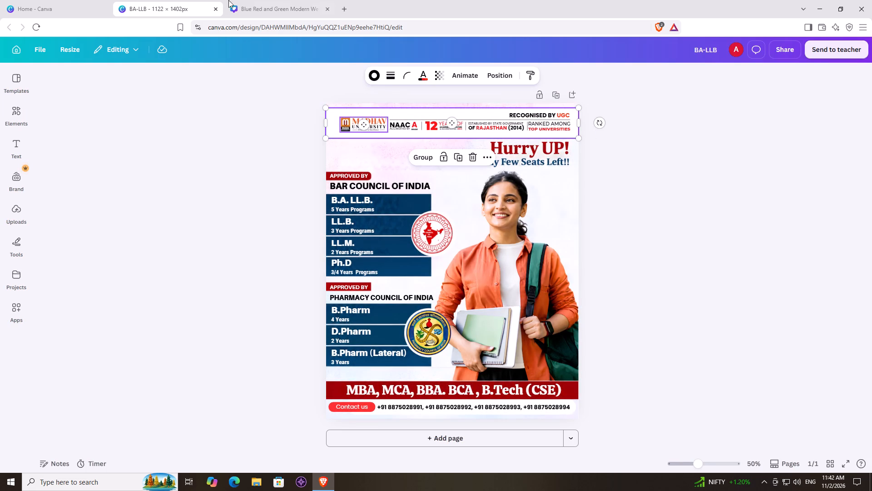
pyautogui.click(240, 0)
pyautogui.click(401, 115)
pyautogui.hotkey('ctrl', 'v')
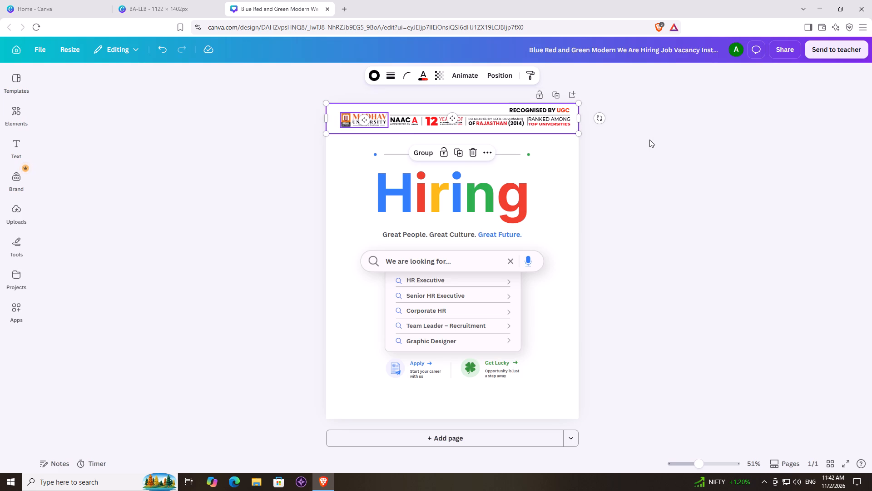
# Enlarge the pasted university header past both side edges of the page, to about 1,152 by 138.
pyautogui.moveTo(326, 134); pyautogui.dragTo(317, 143)
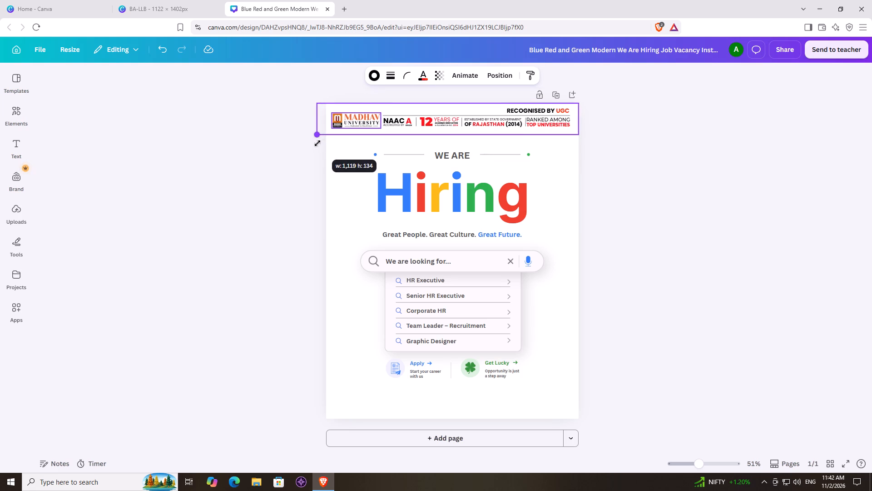
pyautogui.moveTo(317, 143); pyautogui.dragTo(317, 144)
pyautogui.click(622, 140)
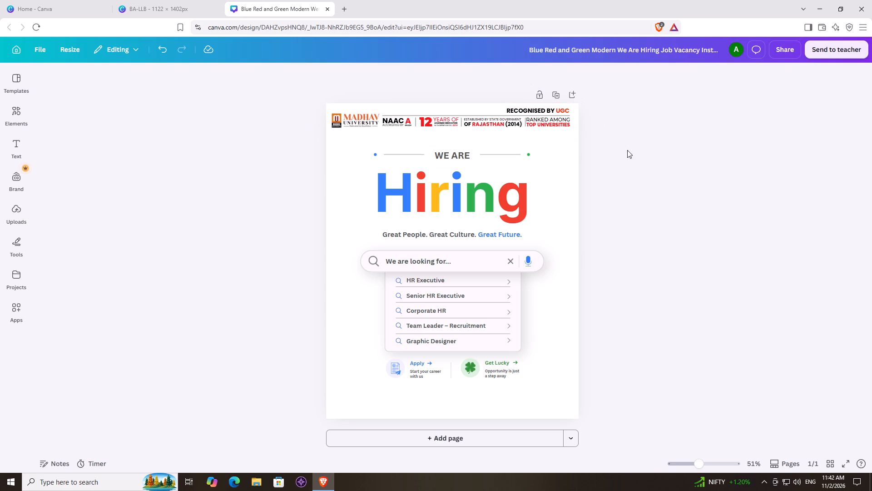
pyautogui.click(642, 160)
pyautogui.moveTo(617, 138); pyautogui.dragTo(520, 194)
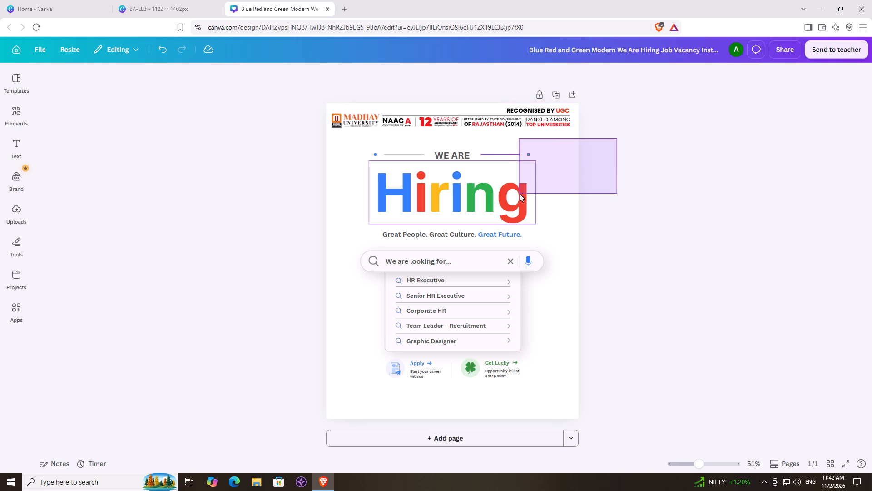
pyautogui.moveTo(520, 194); pyautogui.dragTo(520, 194)
pyautogui.click(686, 150)
pyautogui.moveTo(634, 95); pyautogui.dragTo(286, 136)
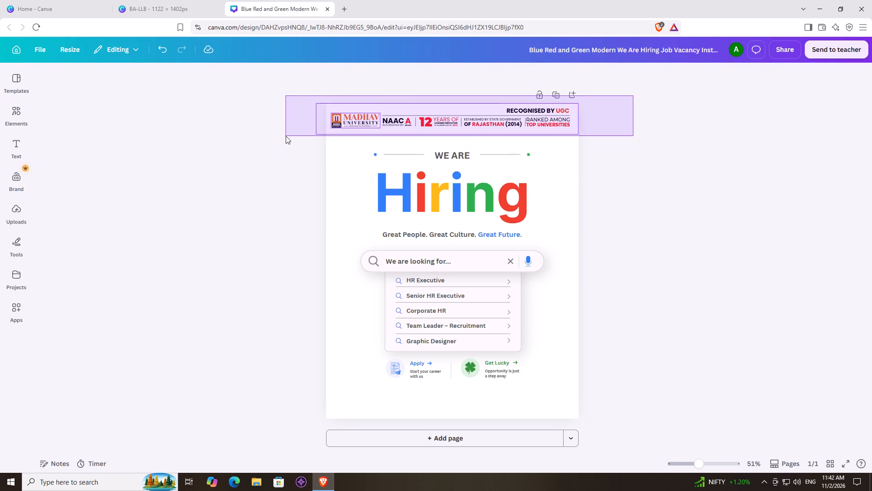
pyautogui.moveTo(286, 136); pyautogui.dragTo(286, 136)
pyautogui.moveTo(580, 135); pyautogui.dragTo(586, 142)
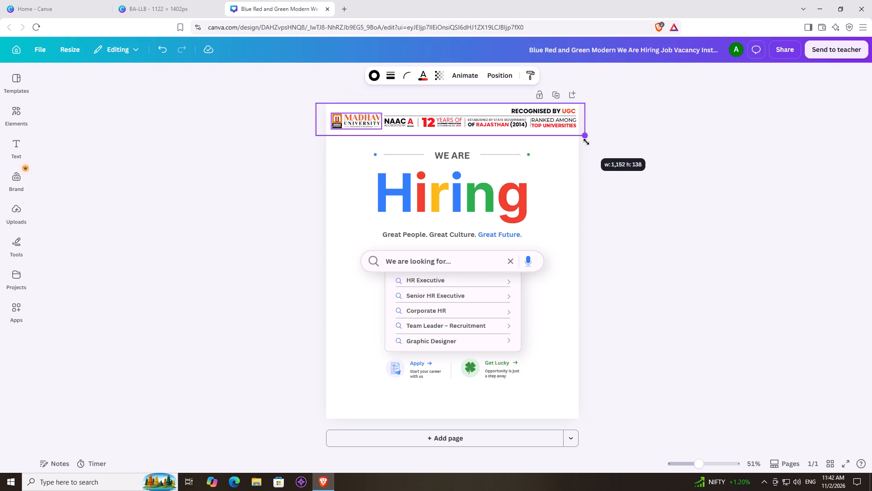
pyautogui.moveTo(586, 142); pyautogui.dragTo(587, 142)
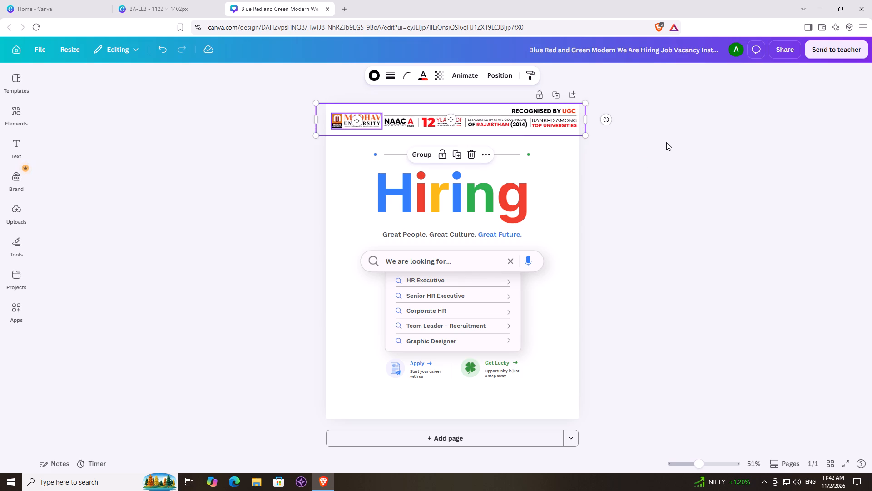
pyautogui.click(667, 142)
pyautogui.click(677, 231)
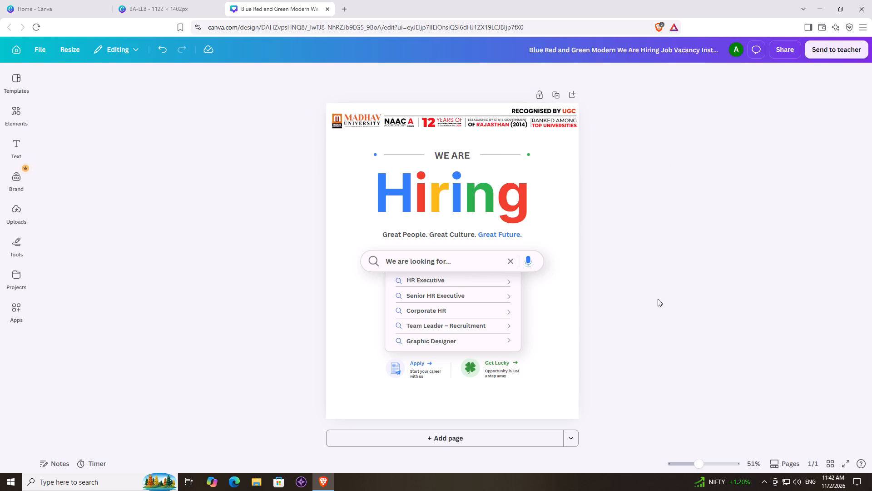
# Change the years number in the university header to 14 and reduce its font size to 37.5 so it fits one line.
pyautogui.scroll(1, 647, 210)
pyautogui.keyDown('ctrl'); pyautogui.scroll(4, 663, 216); pyautogui.keyUp('ctrl')
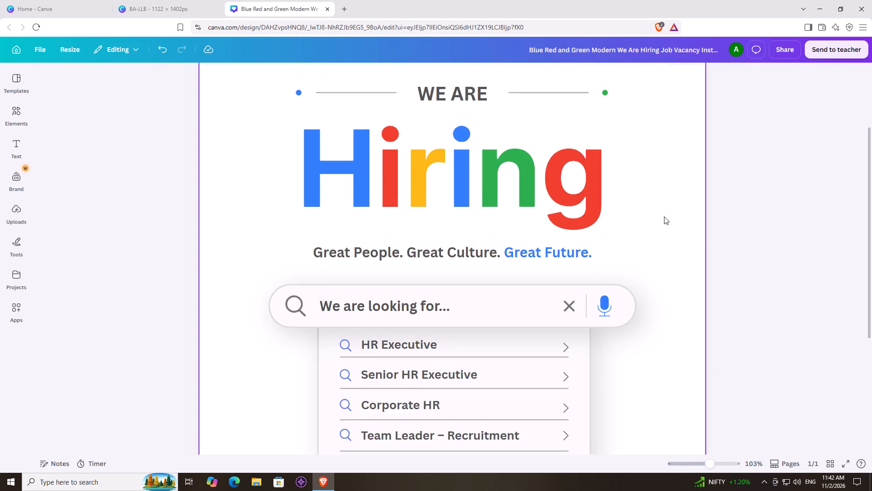
pyautogui.scroll(2, 664, 216)
pyautogui.scroll(1, 480, 184)
pyautogui.keyDown('ctrl'); pyautogui.scroll(2, 710, 188); pyautogui.keyUp('ctrl')
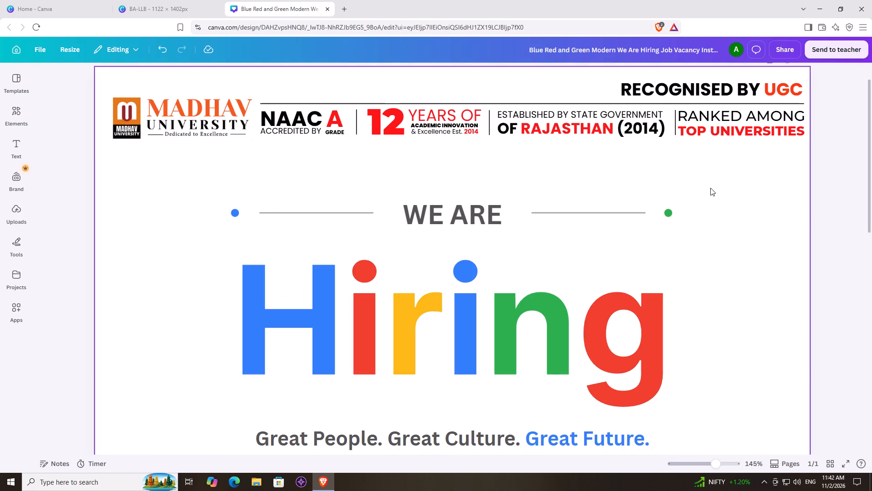
pyautogui.click(401, 119)
pyautogui.click(397, 126)
pyautogui.click(398, 123)
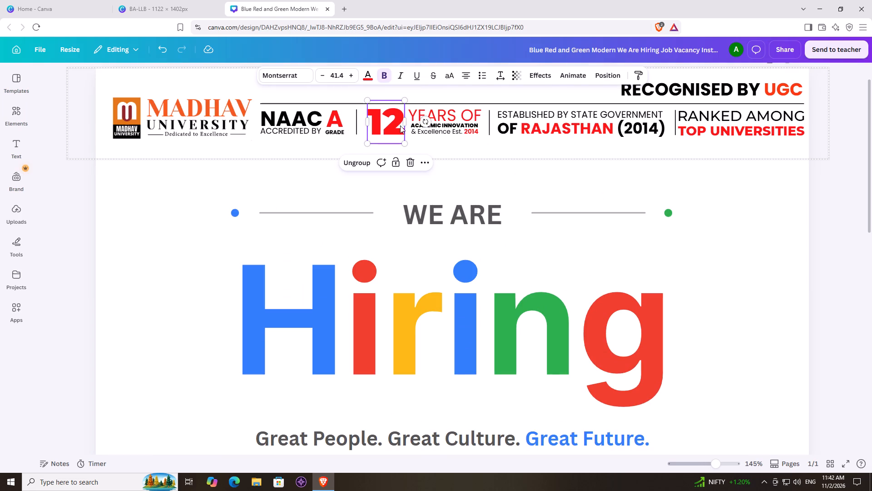
pyautogui.click(396, 121)
pyautogui.click(397, 122)
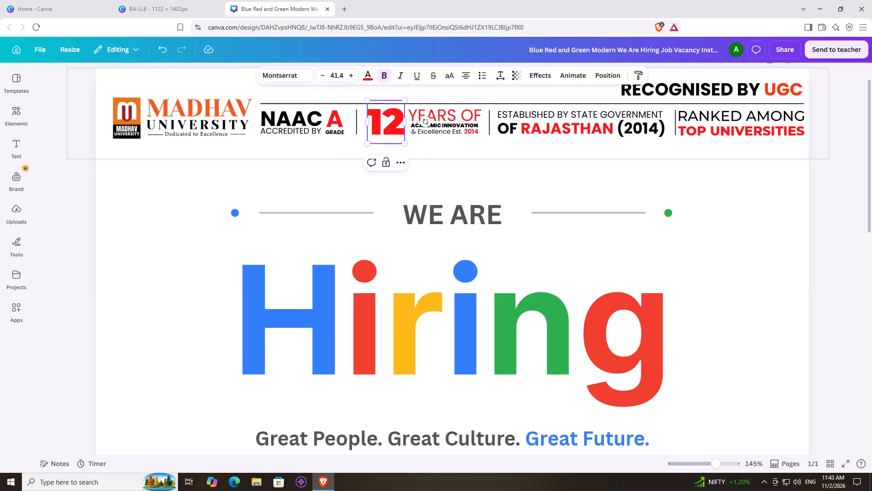
pyautogui.press('BackSpace')
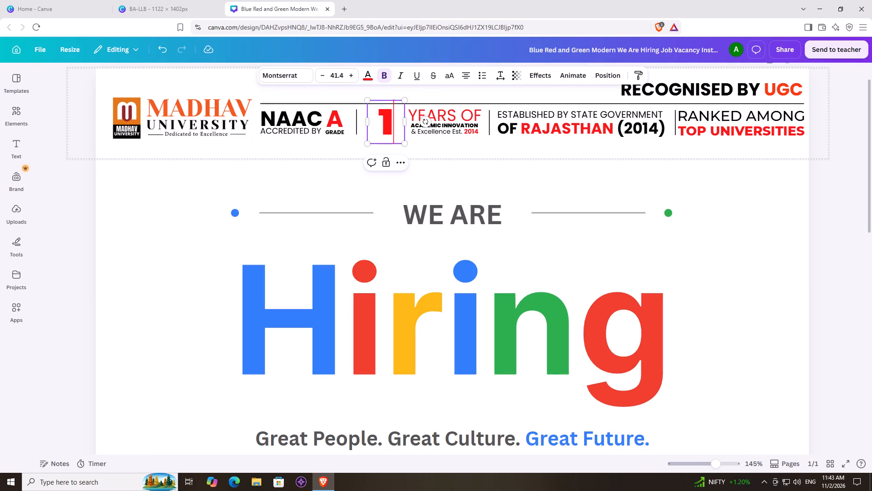
pyautogui.press('4')
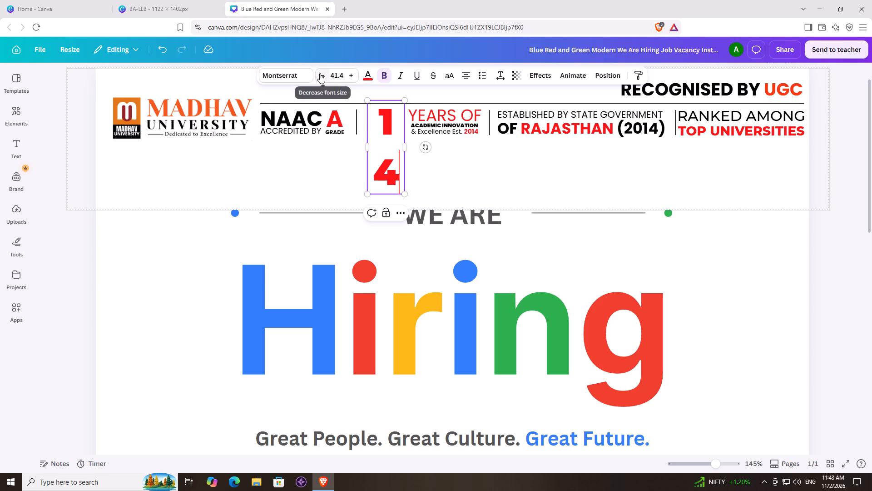
pyautogui.tripleClick(320, 75)
pyautogui.click(319, 74)
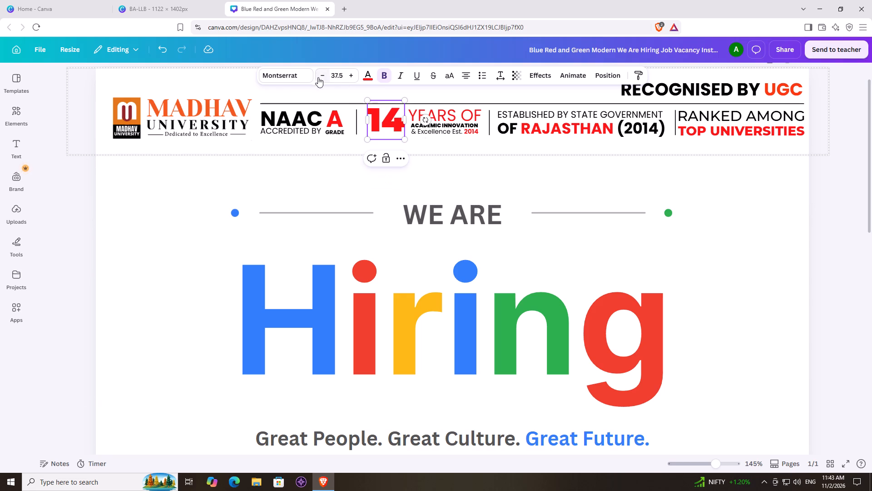
pyautogui.click(842, 174)
# Delete "Est. 2014" from the "& Excellence" line in the university header.
pyautogui.click(456, 129)
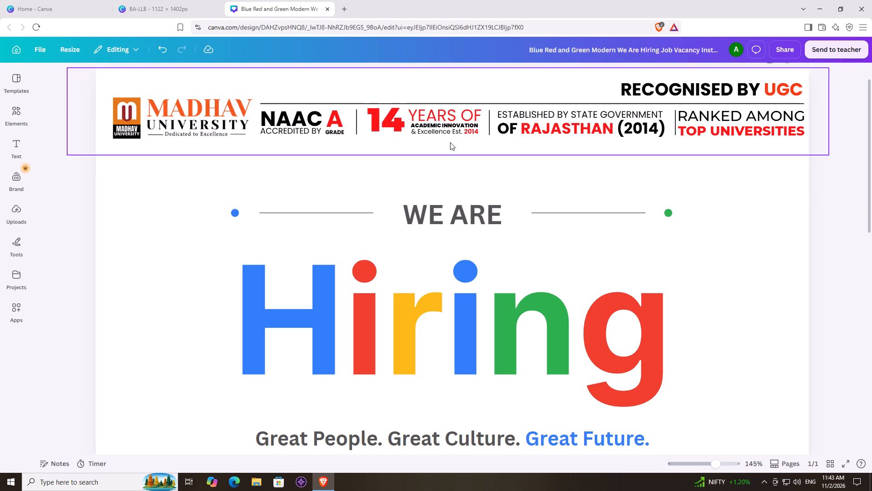
pyautogui.click(454, 132)
pyautogui.click(454, 131)
pyautogui.click(453, 131)
pyautogui.moveTo(452, 130); pyautogui.dragTo(476, 132)
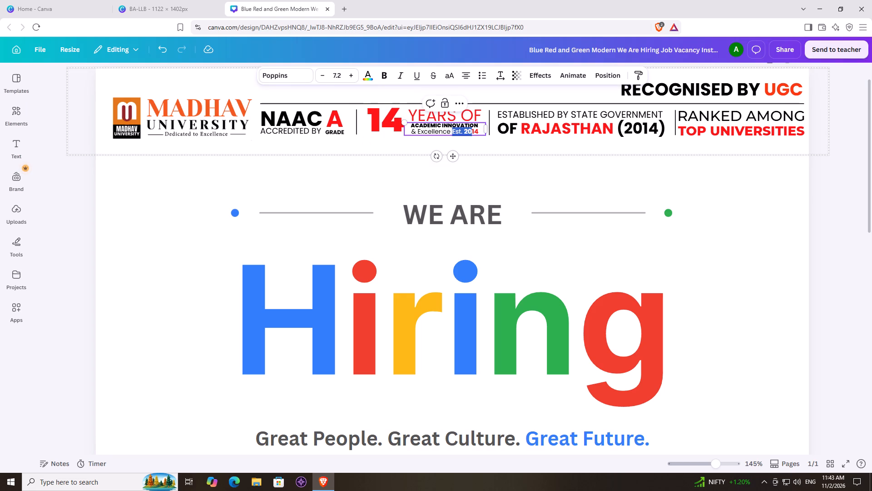
pyautogui.moveTo(476, 132); pyautogui.dragTo(480, 132)
pyautogui.press('BackSpace')
pyautogui.press('BackSpace')
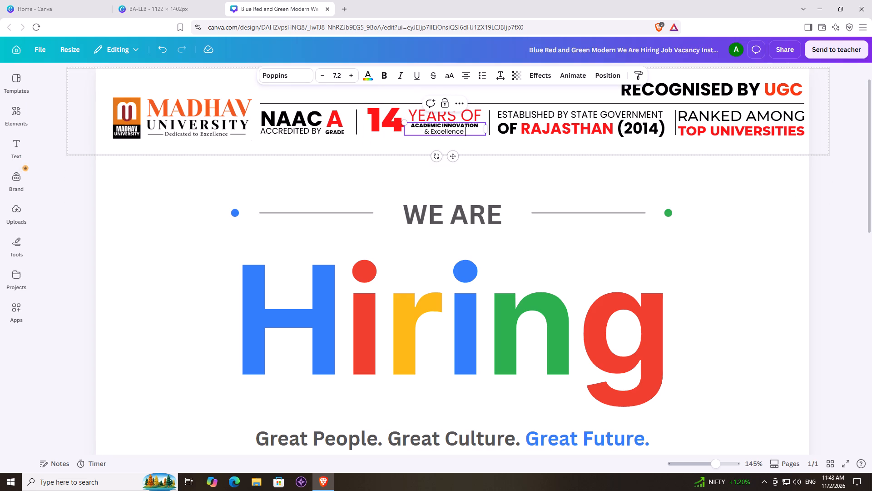
pyautogui.click(817, 179)
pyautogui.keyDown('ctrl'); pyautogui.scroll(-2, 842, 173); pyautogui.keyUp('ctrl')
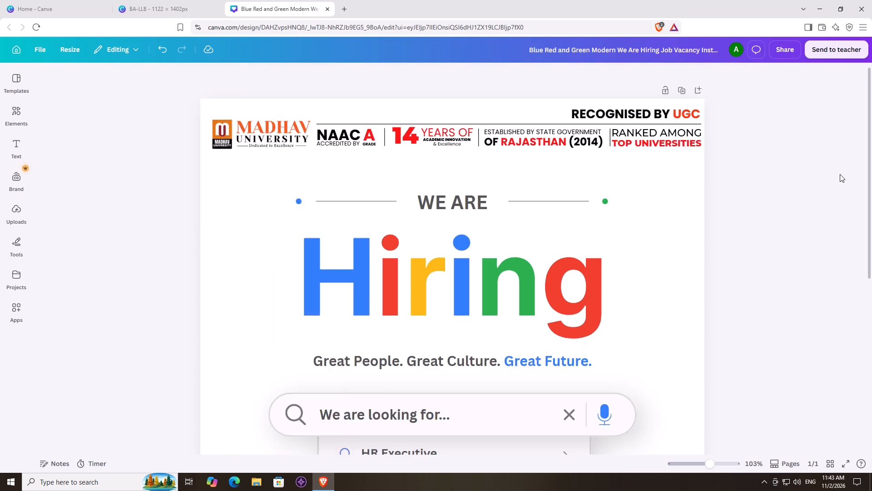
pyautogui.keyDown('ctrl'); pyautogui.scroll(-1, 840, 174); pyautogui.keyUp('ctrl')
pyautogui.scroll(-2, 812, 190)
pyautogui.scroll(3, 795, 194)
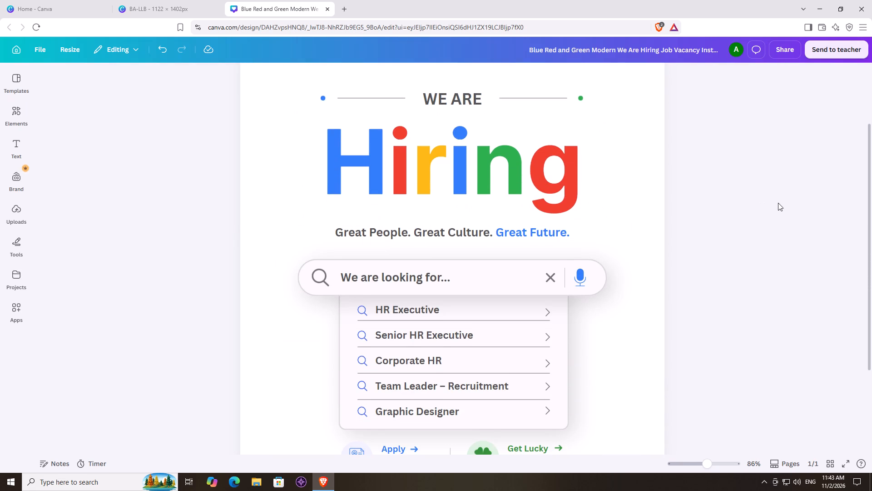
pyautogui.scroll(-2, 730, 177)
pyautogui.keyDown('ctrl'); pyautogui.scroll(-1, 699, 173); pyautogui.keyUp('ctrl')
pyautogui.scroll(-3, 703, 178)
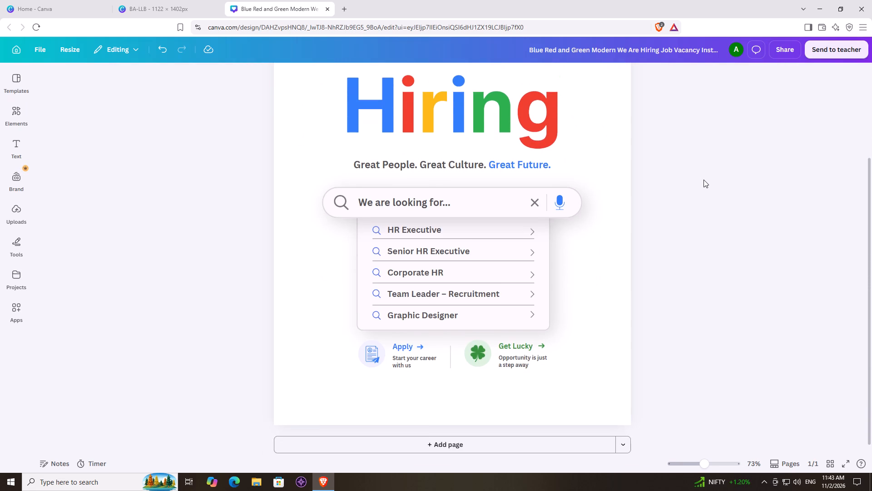
# Go to Canva's home page, expand the recent designs and look through them.
pyautogui.click(104, 0)
pyautogui.click(159, 0)
pyautogui.click(64, 0)
pyautogui.scroll(-3, 452, 272)
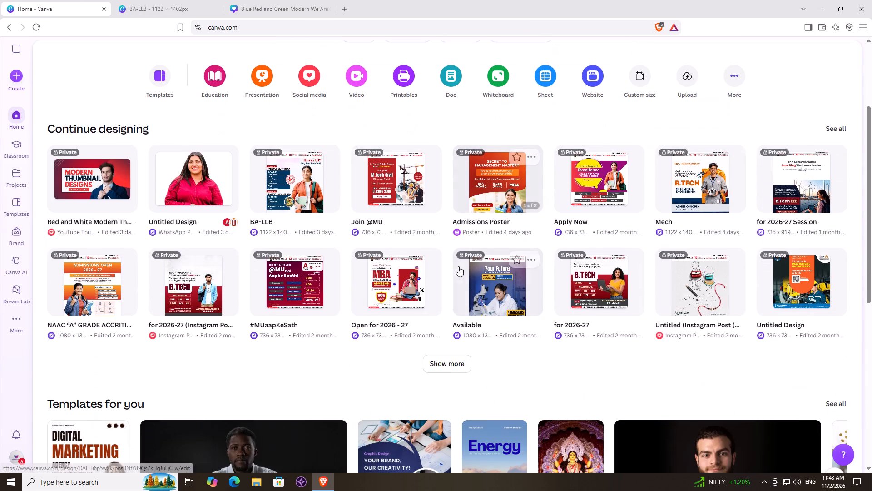
pyautogui.click(446, 361)
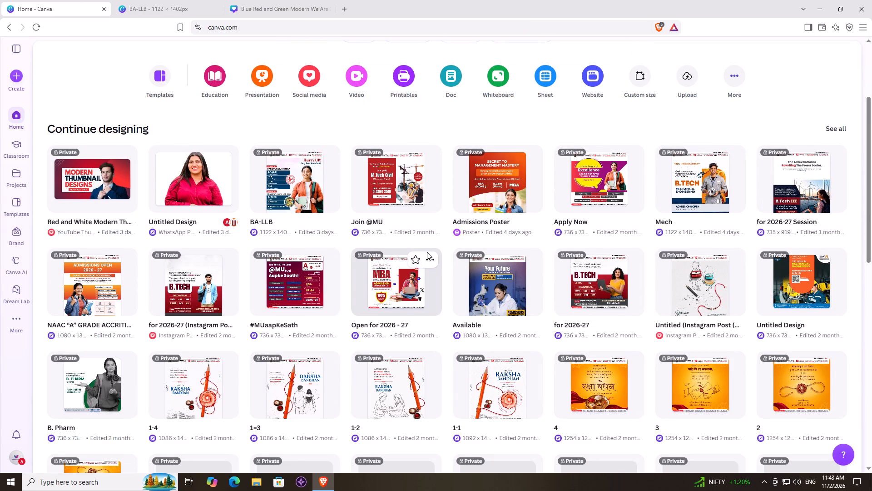
pyautogui.scroll(-5, 427, 252)
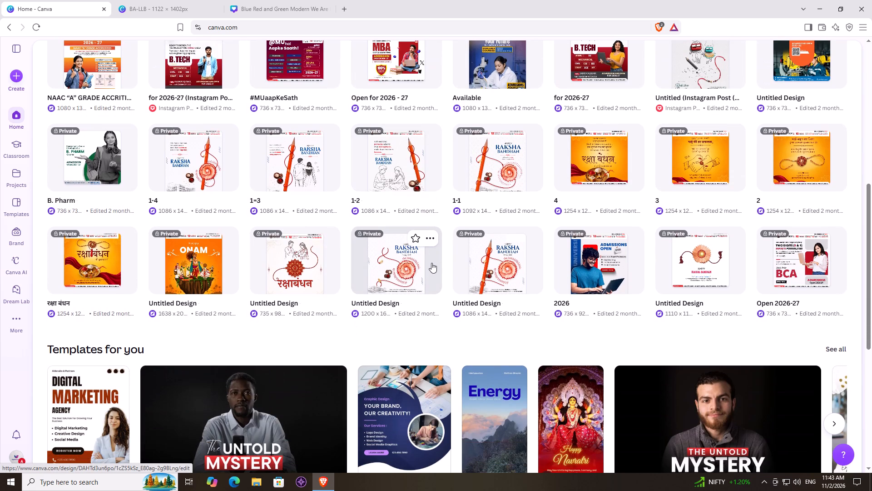
pyautogui.scroll(-2, 287, 249)
pyautogui.scroll(6, 282, 245)
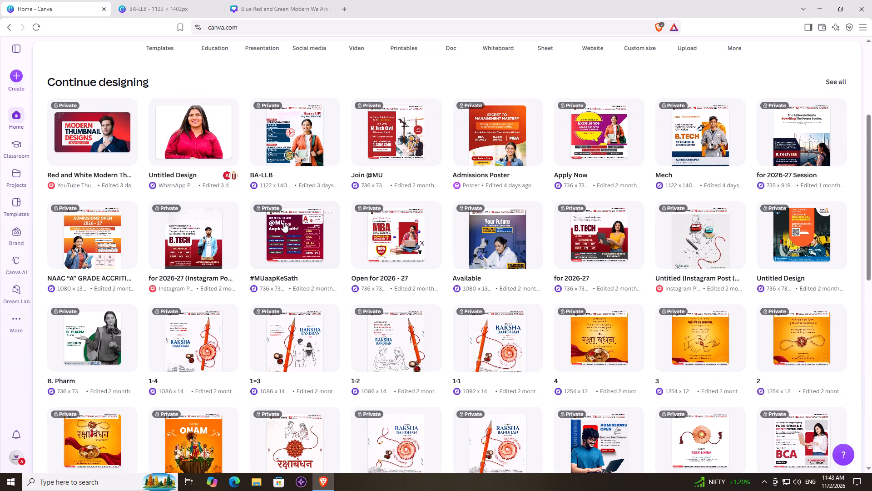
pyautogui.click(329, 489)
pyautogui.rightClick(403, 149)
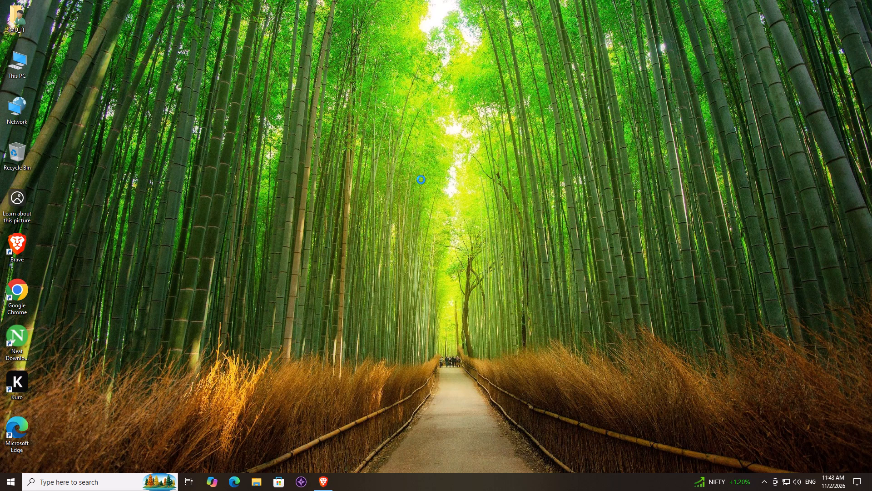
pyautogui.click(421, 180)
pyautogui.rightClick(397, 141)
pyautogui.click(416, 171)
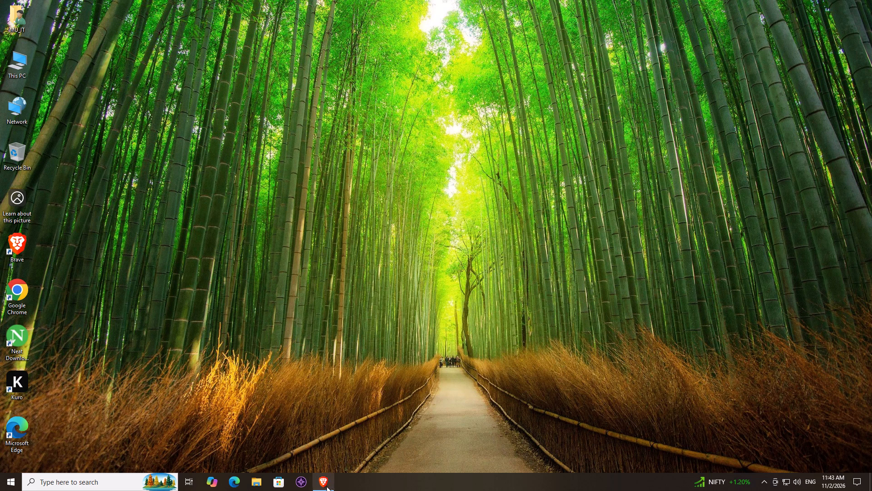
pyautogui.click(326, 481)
# Return to the hiring poster and replace the first job role in the list with "IT Head".
pyautogui.click(221, 0)
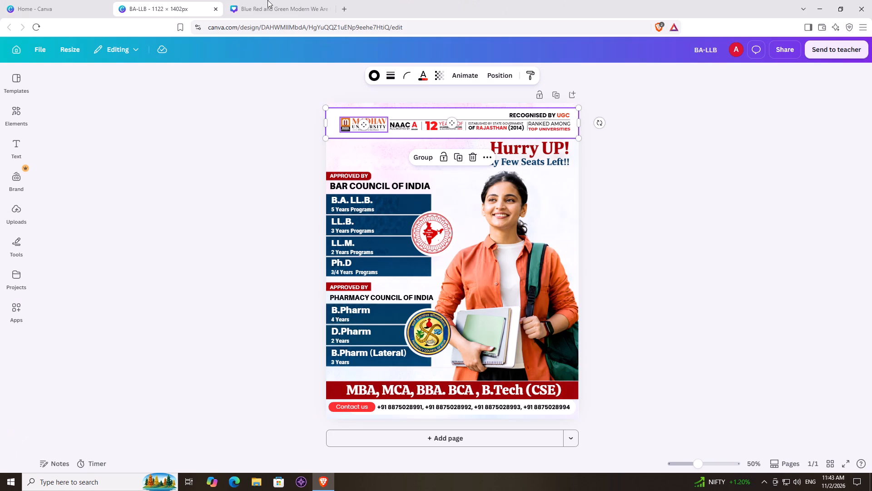
pyautogui.click(264, 0)
pyautogui.click(691, 145)
pyautogui.scroll(2, 693, 150)
pyautogui.scroll(-1, 693, 153)
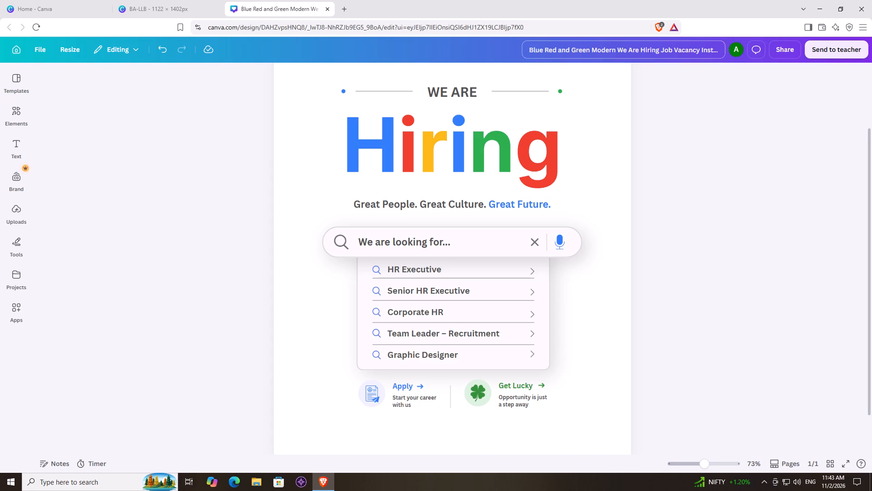
pyautogui.click(434, 270)
pyautogui.click(445, 270)
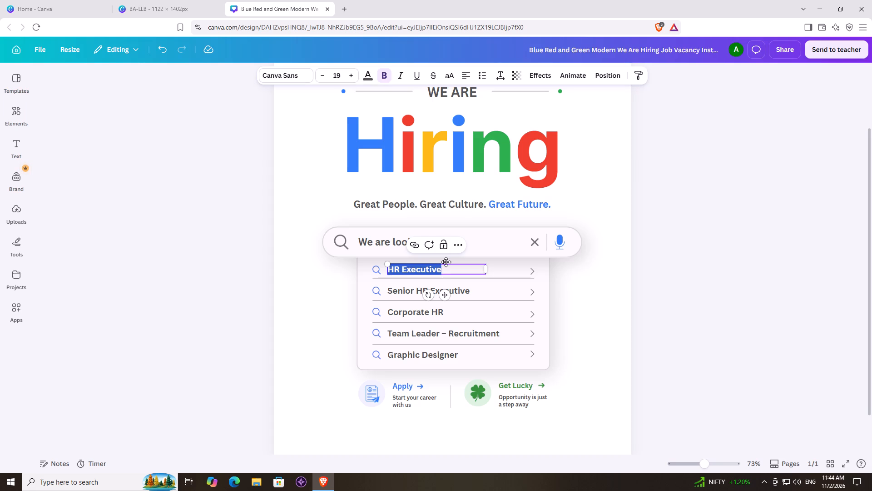
pyautogui.hotkey('shift', 'i')
pyautogui.write('T Head')
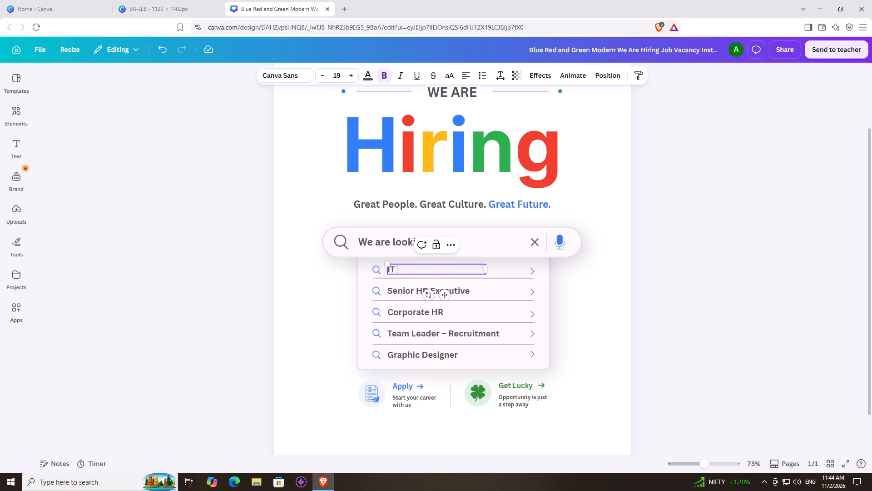
pyautogui.click(733, 283)
# Replace the second job role in the list with "Social Media Head".
pyautogui.doubleClick(457, 289)
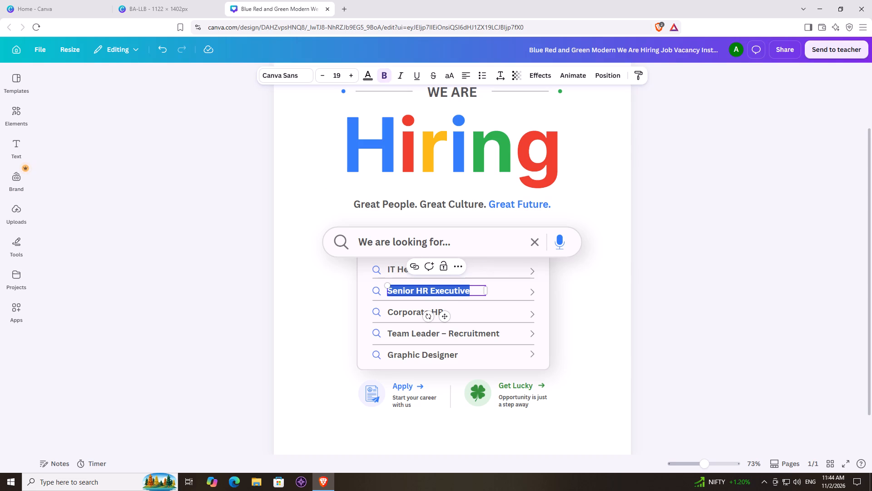
pyautogui.hotkey('shift', 's')
pyautogui.write('ocial')
pyautogui.press('space')
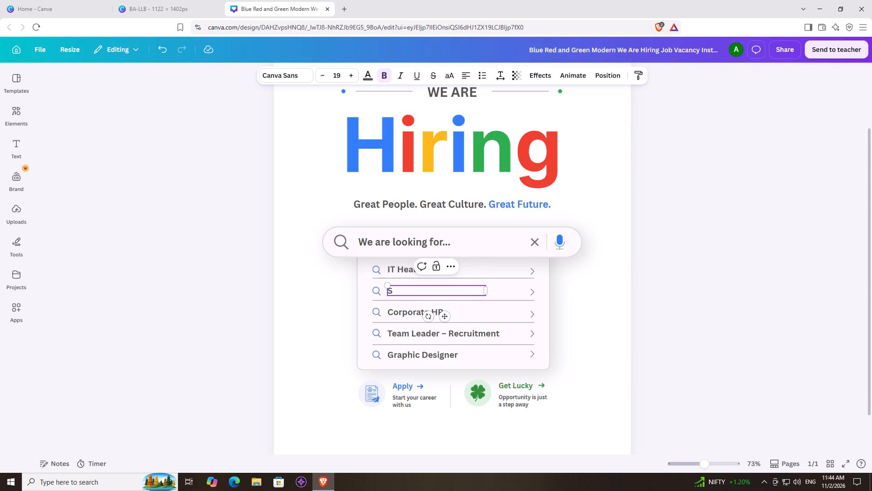
pyautogui.write('Media Head')
pyautogui.click(746, 295)
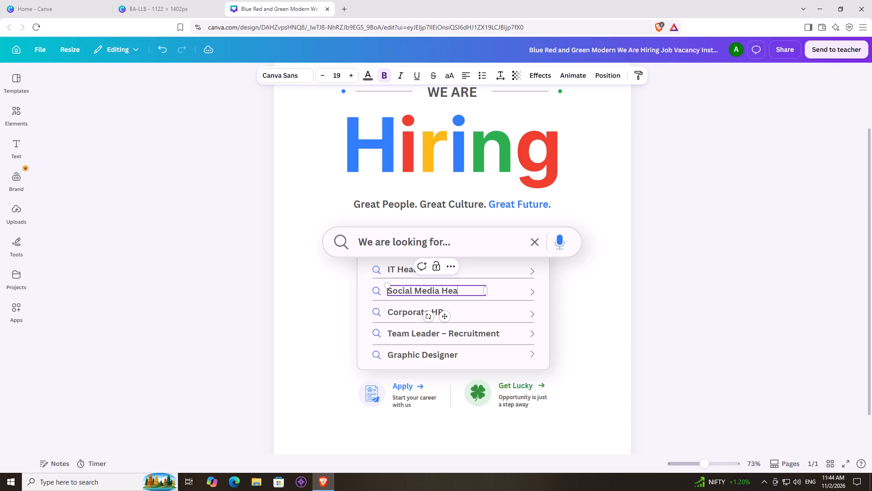
# Replace the third job role in the list with "Admission Counsellor".
pyautogui.doubleClick(441, 311)
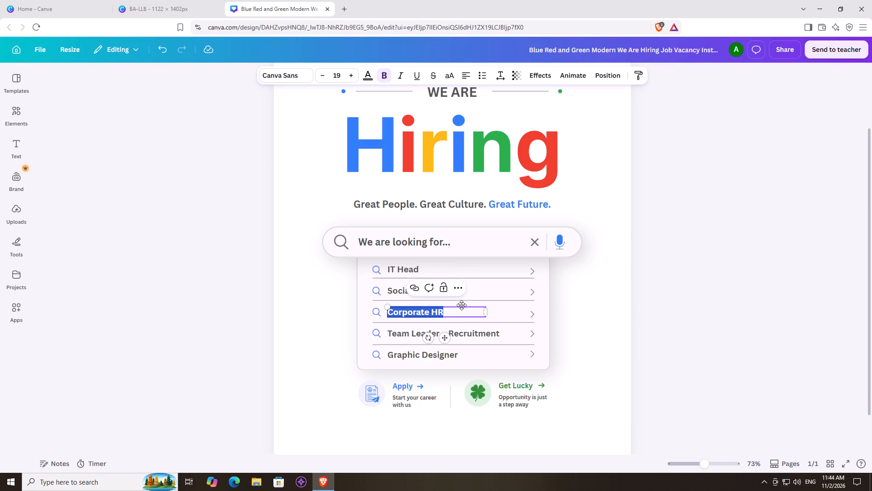
pyautogui.write('Admission Counsellor')
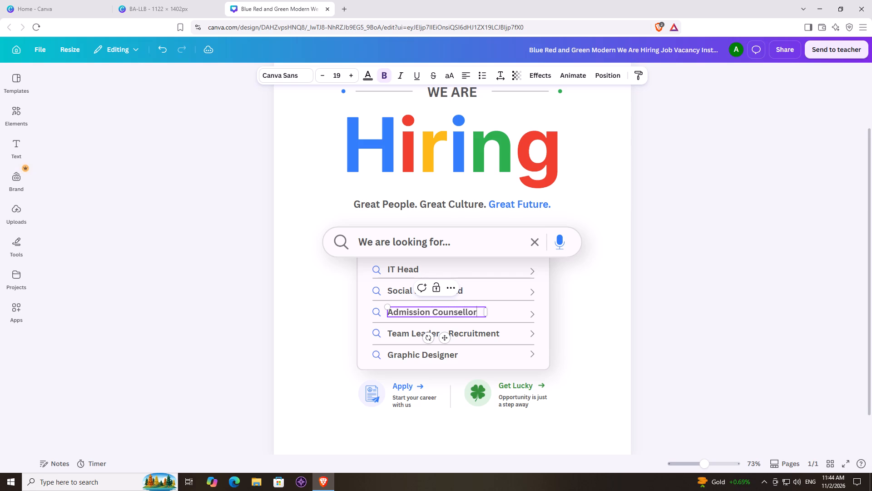
pyautogui.click(659, 312)
# Replace the fourth job role in the list with "Admission Manager".
pyautogui.doubleClick(481, 331)
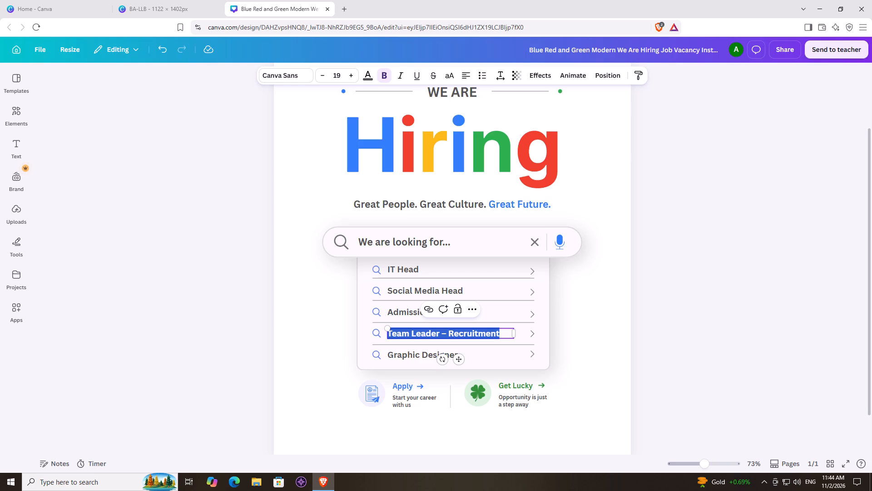
pyautogui.write('Admission man')
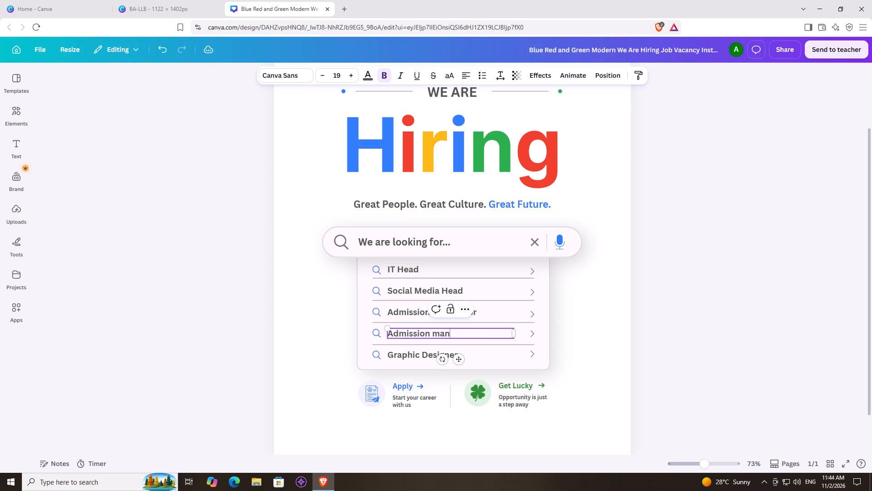
pyautogui.press('BackSpace')
pyautogui.press('BackSpace')
pyautogui.press('BackSpace')
pyautogui.write('Manager')
pyautogui.click(689, 309)
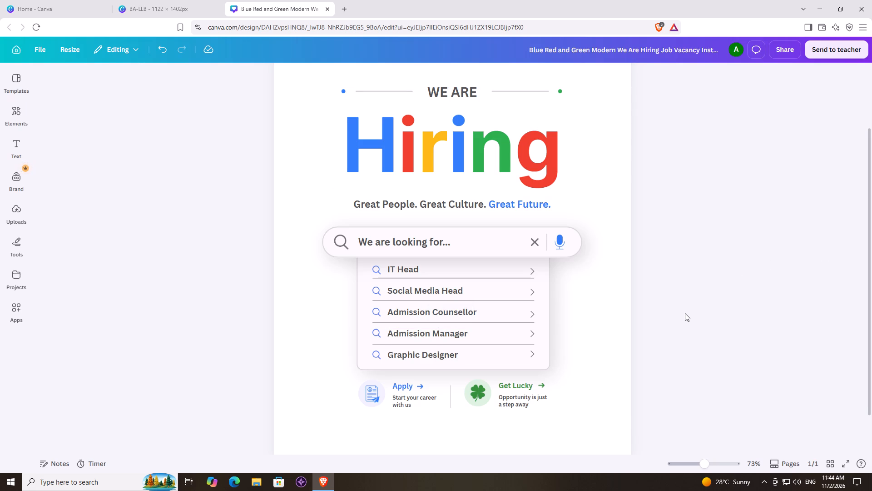
pyautogui.click(724, 302)
# Delete the Apply and Get Lucky blocks, with their icons, captions and divider, from below the job list.
pyautogui.scroll(2, 723, 252)
pyautogui.scroll(-2, 730, 243)
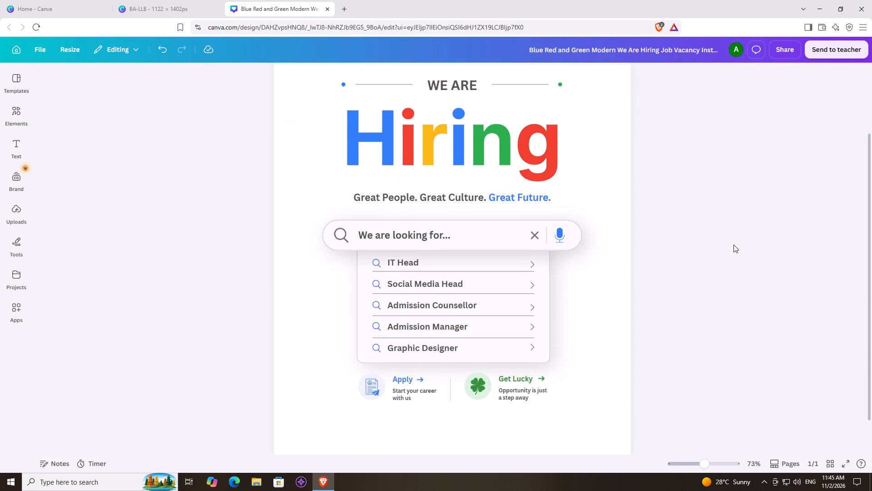
pyautogui.scroll(-3, 736, 243)
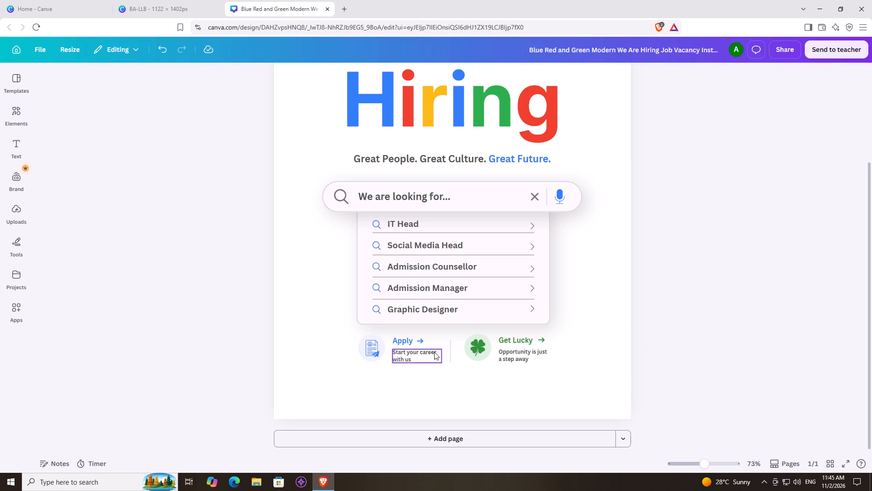
pyautogui.moveTo(696, 366); pyautogui.dragTo(450, 344)
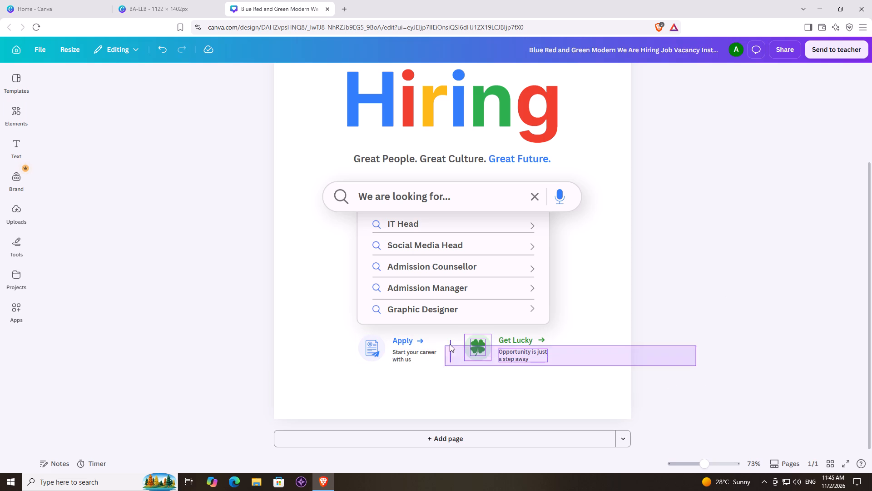
pyautogui.moveTo(450, 344); pyautogui.dragTo(446, 343)
pyautogui.click(656, 354)
pyautogui.moveTo(685, 380); pyautogui.dragTo(396, 339)
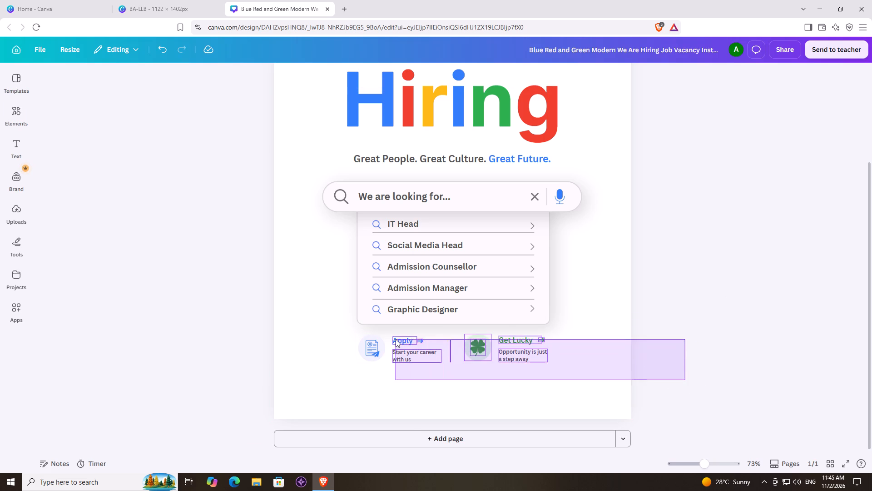
pyautogui.moveTo(396, 339); pyautogui.dragTo(396, 339)
pyautogui.press('Delete')
pyautogui.moveTo(740, 381); pyautogui.dragTo(334, 346)
pyautogui.press('Delete')
pyautogui.click(672, 319)
# Move all the hiring content, from "WE ARE" through the job list, up together to just below the university header, keeping it centred.
pyautogui.scroll(2, 691, 307)
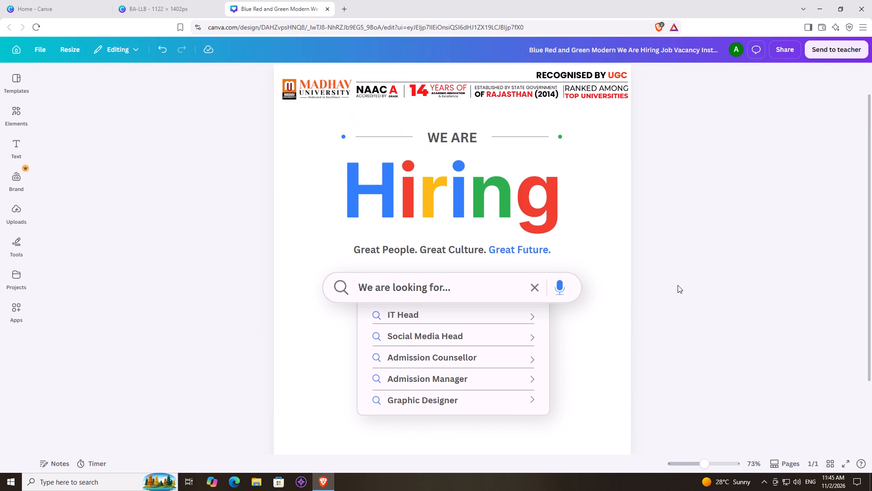
pyautogui.moveTo(717, 424); pyautogui.dragTo(255, 129)
pyautogui.moveTo(490, 258); pyautogui.dragTo(489, 255)
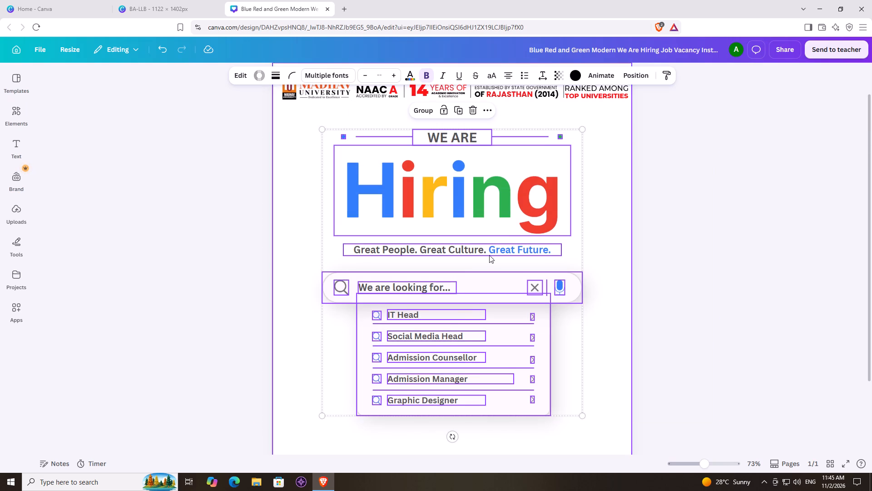
pyautogui.moveTo(489, 255); pyautogui.dragTo(493, 239)
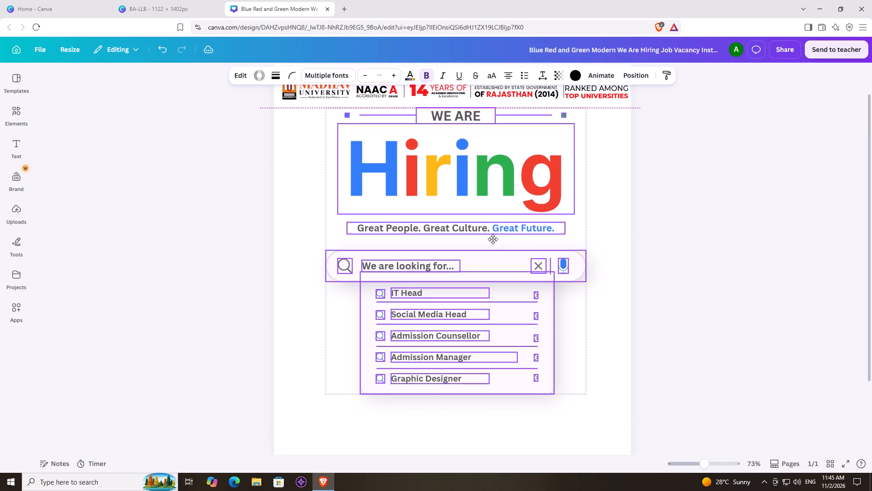
pyautogui.moveTo(493, 239); pyautogui.dragTo(492, 239)
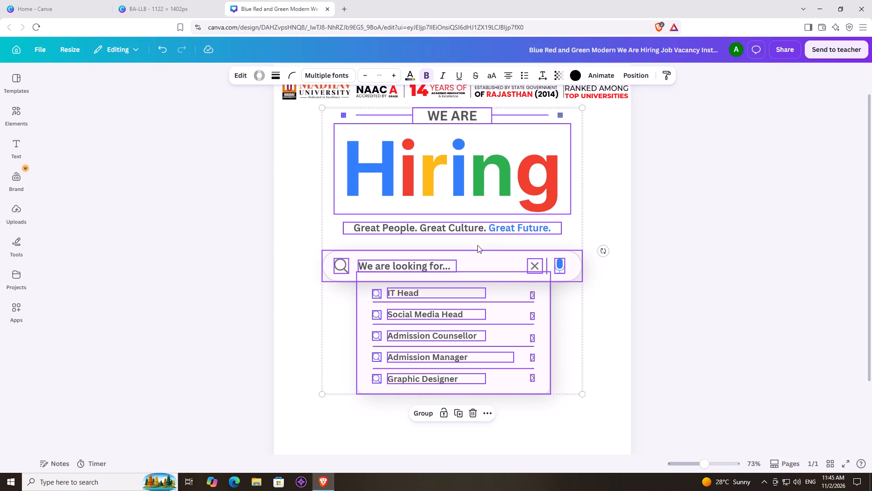
# Enlarge the selected hiring content proportionally on both sides so it fills most of the poster's width below the header.
pyautogui.moveTo(582, 394); pyautogui.dragTo(610, 435)
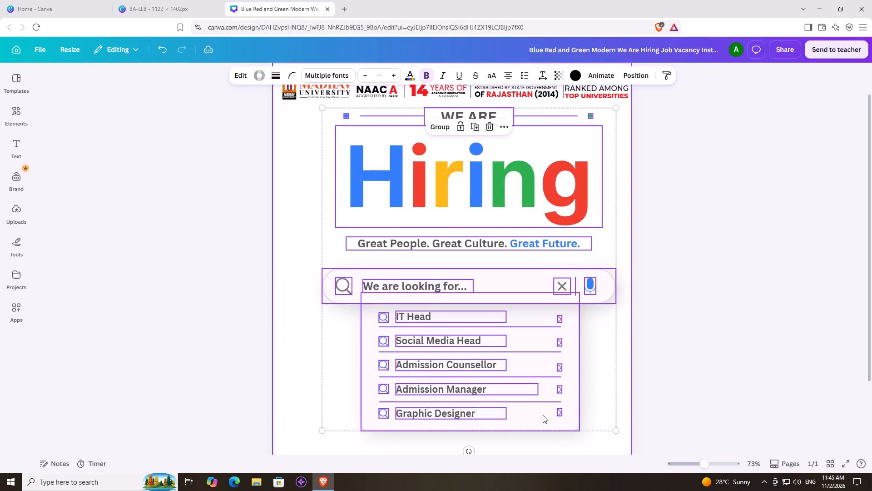
pyautogui.moveTo(323, 430); pyautogui.dragTo(303, 441)
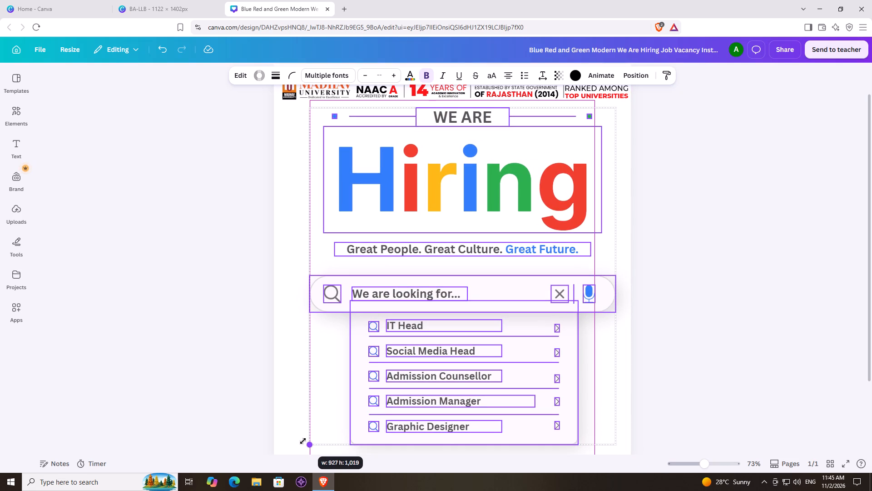
pyautogui.moveTo(303, 441); pyautogui.dragTo(291, 448)
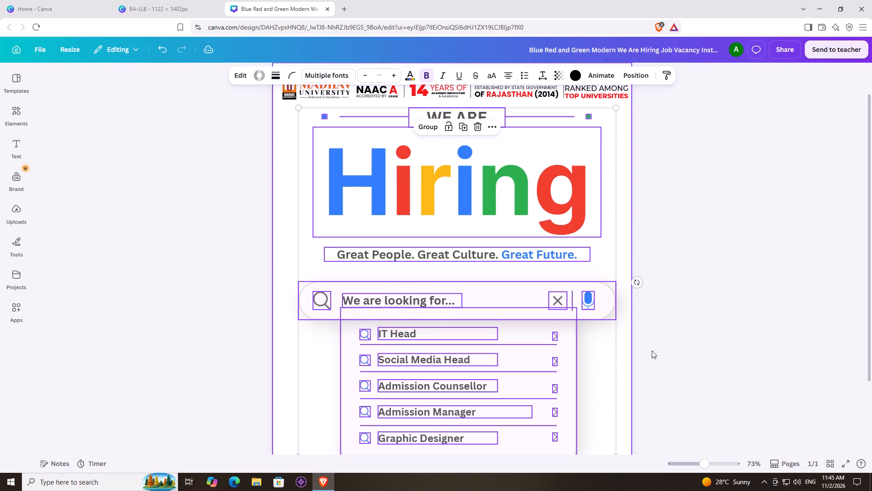
pyautogui.click(767, 275)
pyautogui.keyDown('ctrl'); pyautogui.scroll(-2, 715, 251); pyautogui.keyUp('ctrl')
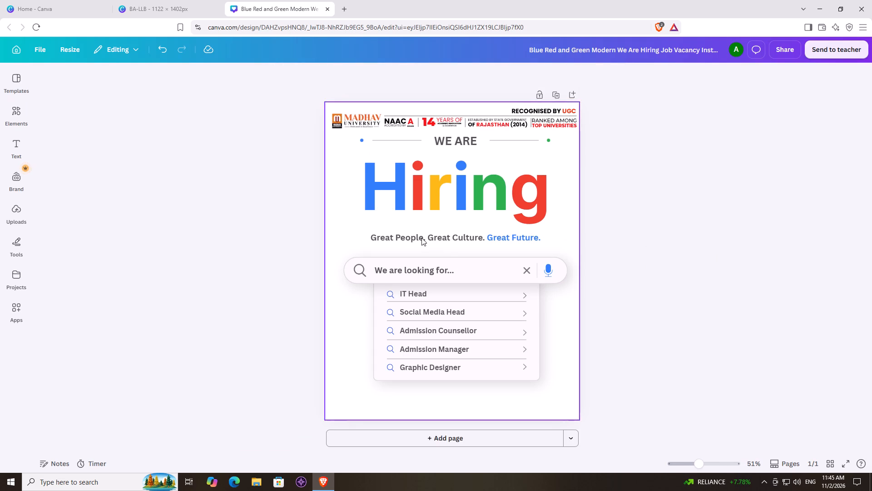
pyautogui.click(722, 301)
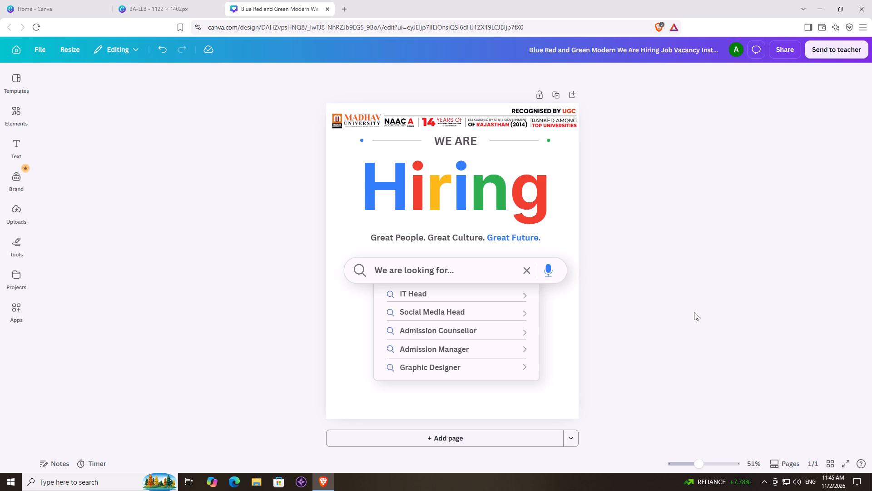
# Move the "WE ARE" line with its side lines and dots slightly down, away from the header and closer to "Hiring".
pyautogui.moveTo(651, 140); pyautogui.dragTo(312, 141)
pyautogui.moveTo(463, 138); pyautogui.dragTo(461, 145)
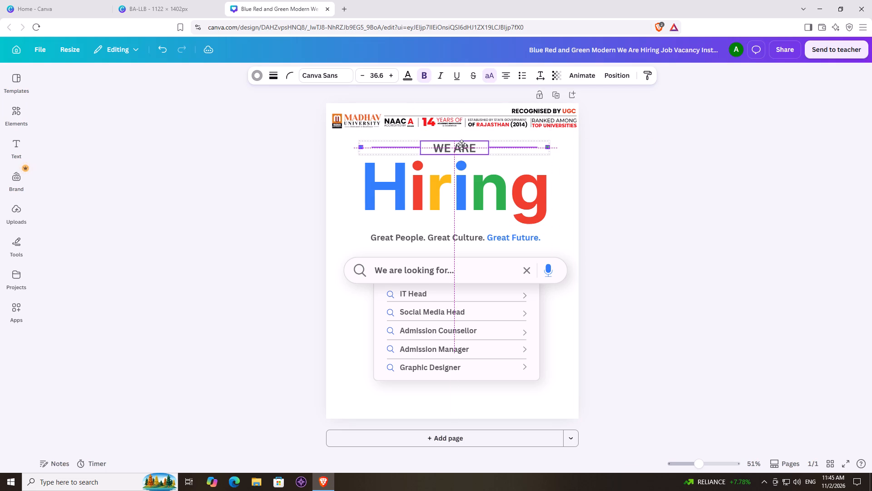
pyautogui.moveTo(461, 145); pyautogui.dragTo(461, 145)
pyautogui.click(630, 152)
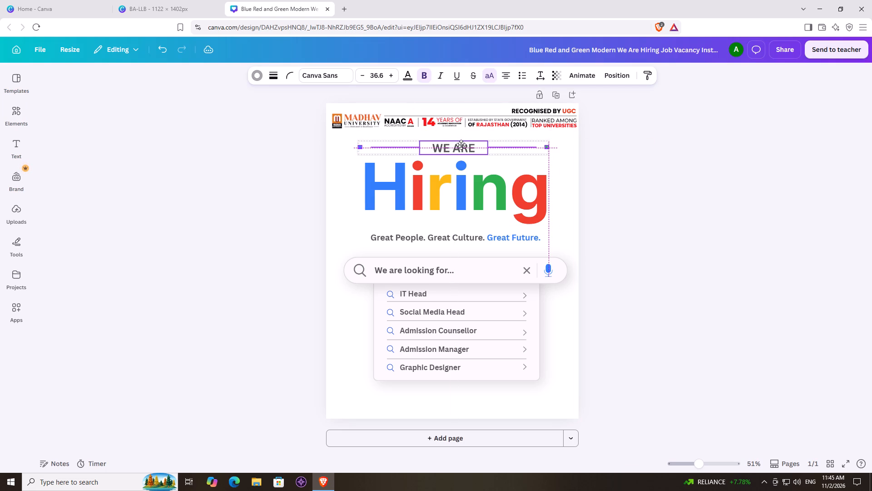
pyautogui.scroll(-1, 652, 217)
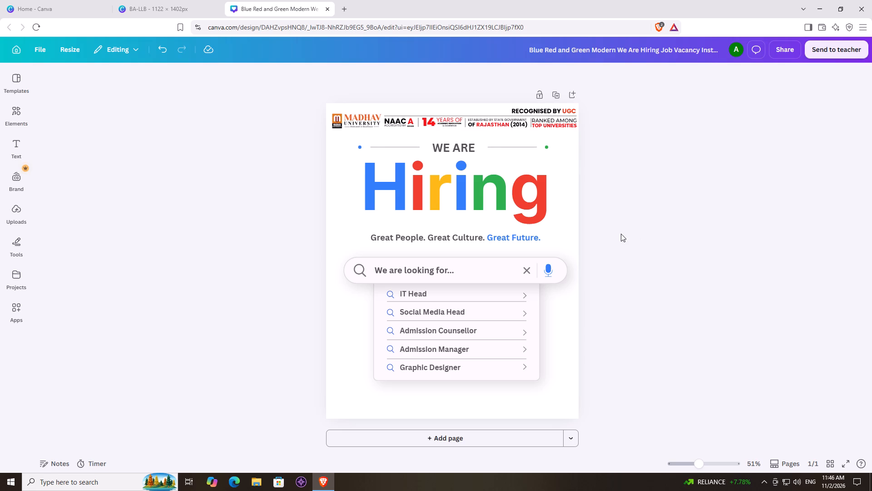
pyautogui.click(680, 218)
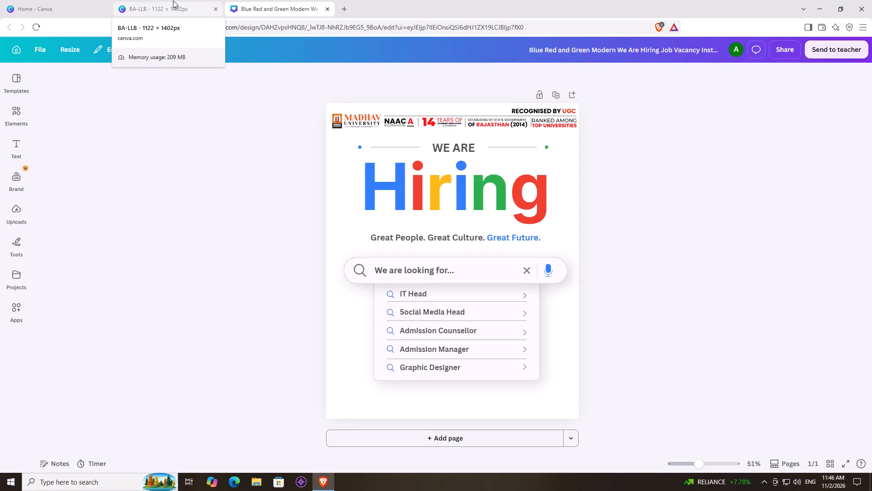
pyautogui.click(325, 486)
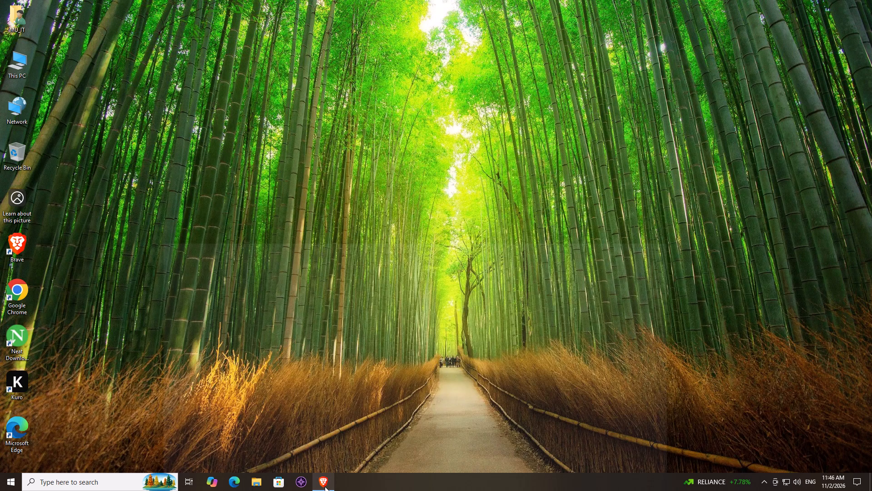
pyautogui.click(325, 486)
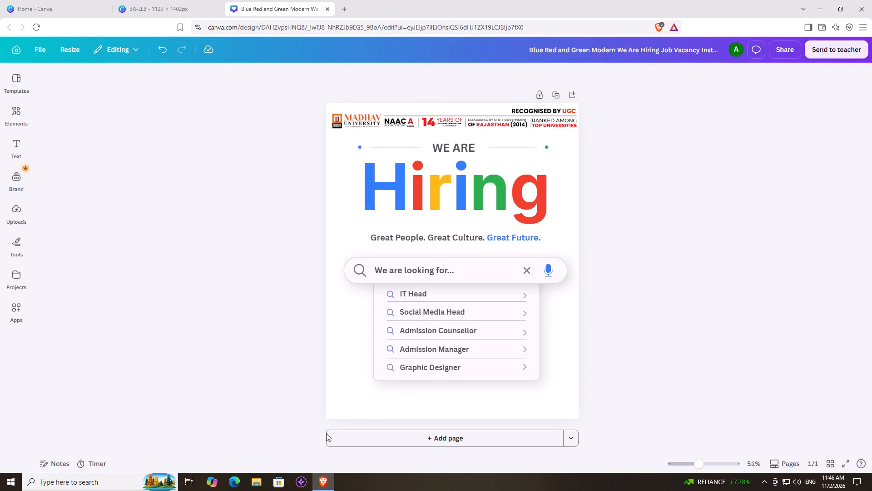
# Search Google for "web" in a new browser tab.
pyautogui.click(347, 8)
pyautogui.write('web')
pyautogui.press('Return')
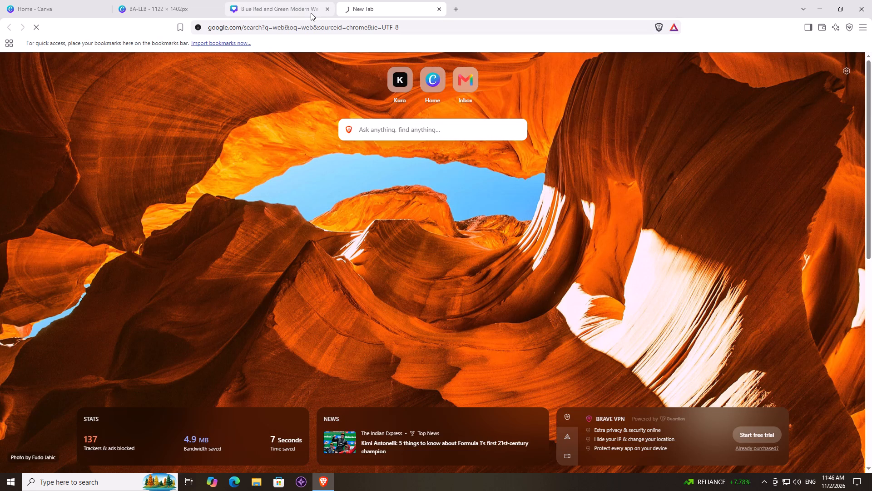
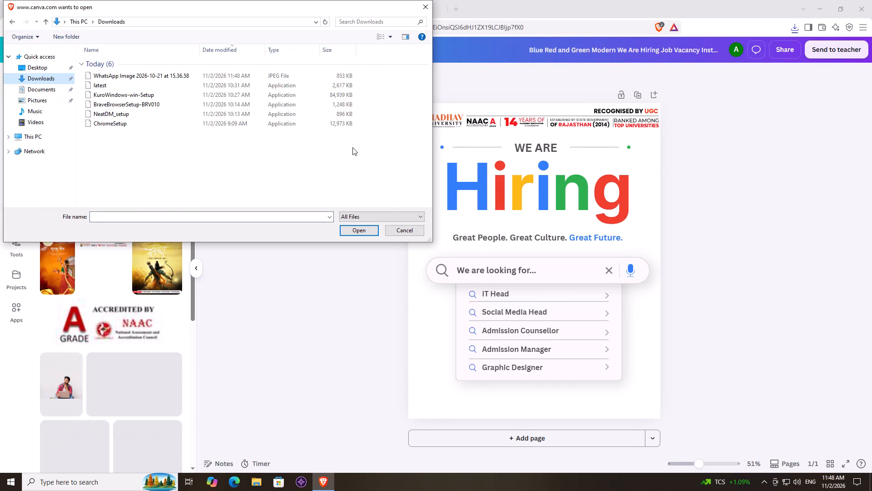
# Switch the Downloads file list in the file-opening dialog from the details layout to one with larger file icons.
pyautogui.click(378, 36)
pyautogui.click(379, 36)
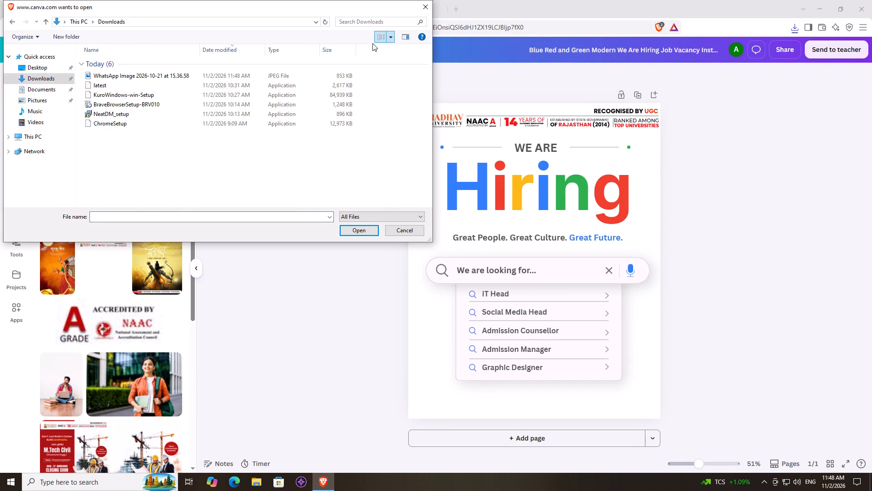
pyautogui.click(394, 35)
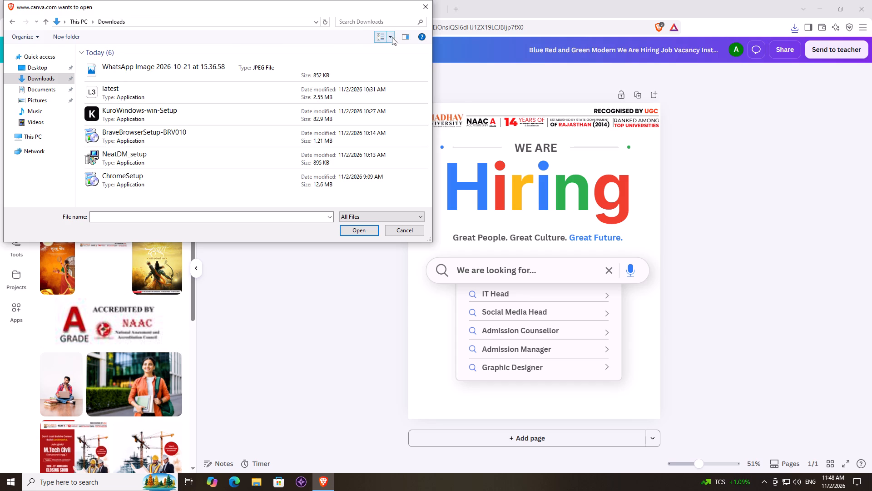
# Upload the "WhatsApp Image" JPEG of the blue "We're Hiring" poster from Downloads and place it on the page.
pyautogui.click(391, 37)
pyautogui.click(390, 37)
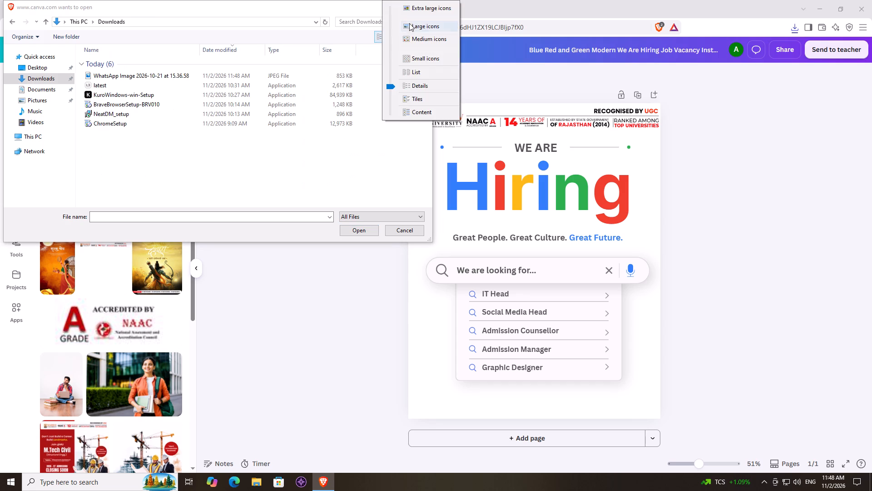
pyautogui.click(409, 26)
pyautogui.doubleClick(126, 89)
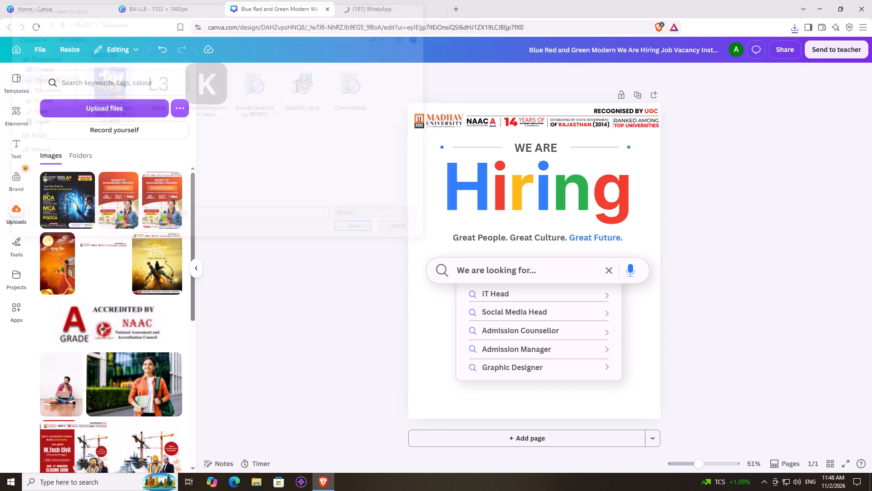
pyautogui.click(55, 196)
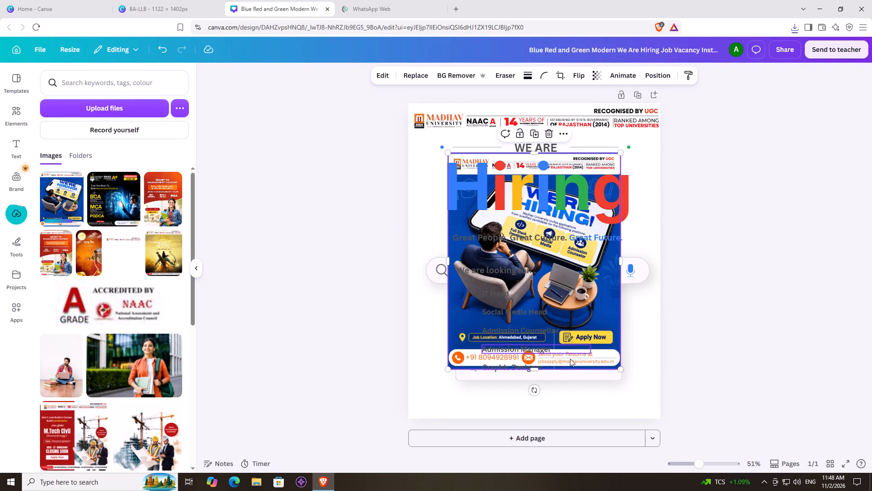
# Move the placed image lower on the poster and crop it from the top to keep only its phone and resume contact strip.
pyautogui.moveTo(609, 315); pyautogui.dragTo(621, 335)
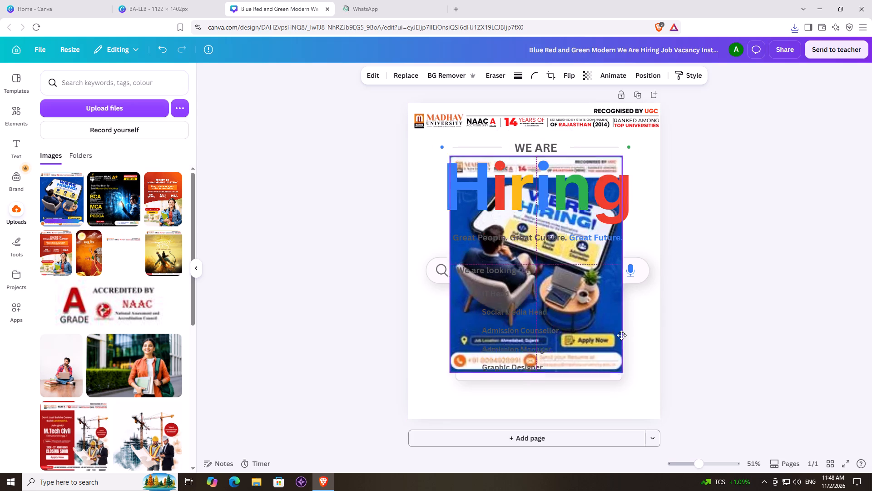
pyautogui.moveTo(621, 335); pyautogui.dragTo(631, 354)
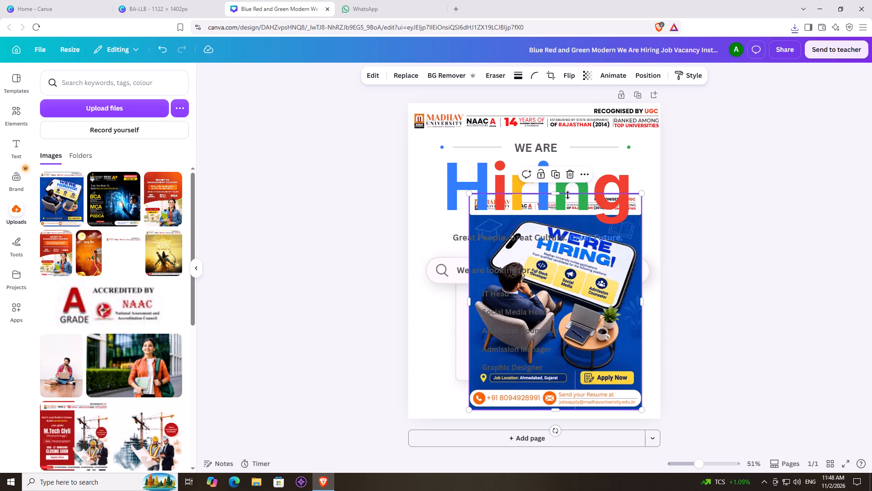
pyautogui.moveTo(561, 194); pyautogui.dragTo(556, 390)
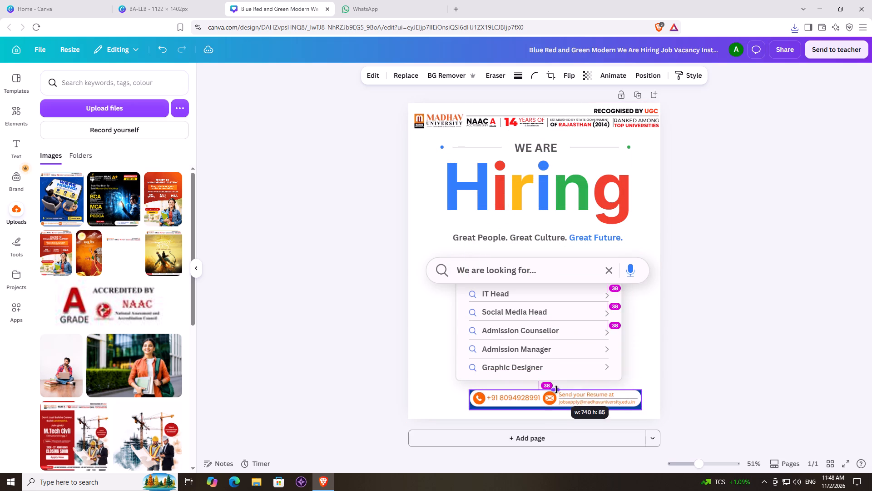
pyautogui.moveTo(556, 390); pyautogui.dragTo(557, 388)
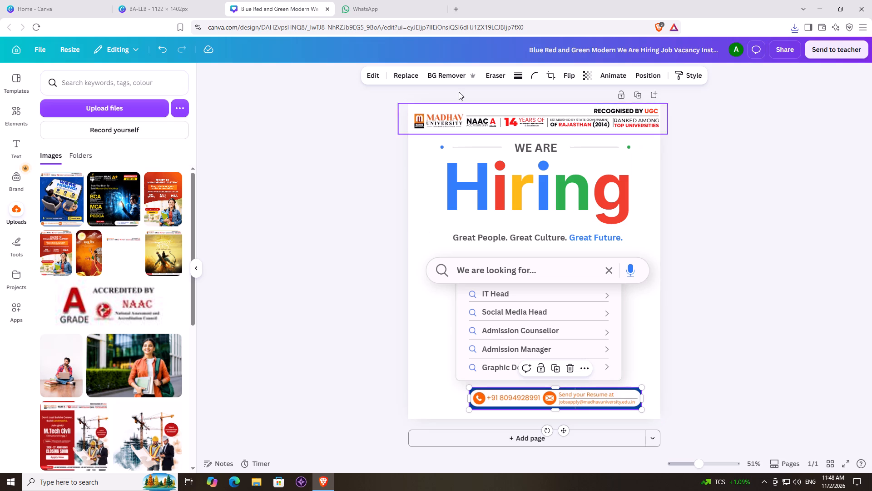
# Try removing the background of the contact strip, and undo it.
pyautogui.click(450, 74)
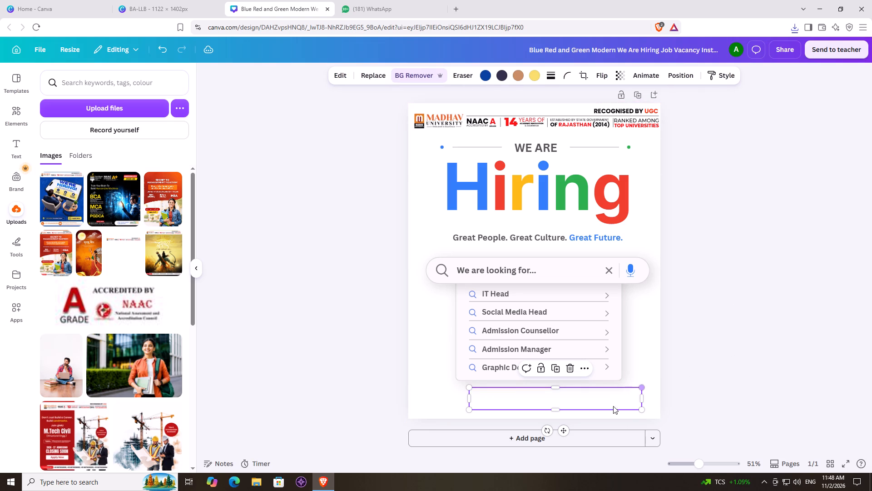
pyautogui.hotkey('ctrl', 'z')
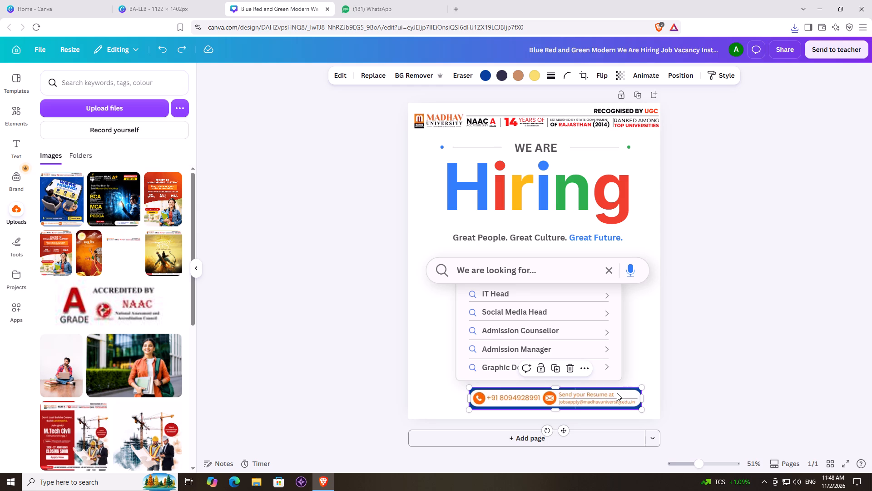
# Move the contact strip to the poster's lower-left corner and enlarge it proportionally to the full page width, resting along the bottom edge.
pyautogui.moveTo(617, 393); pyautogui.dragTo(557, 397)
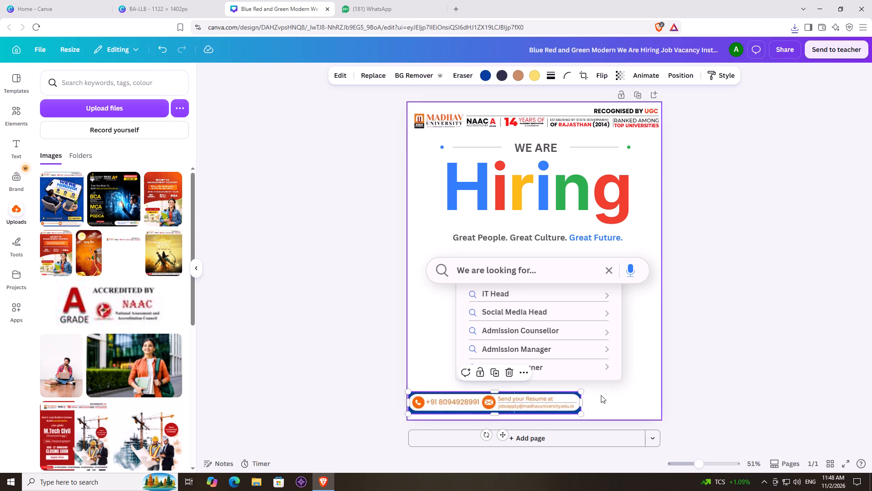
pyautogui.moveTo(580, 393); pyautogui.dragTo(660, 396)
pyautogui.click(555, 390)
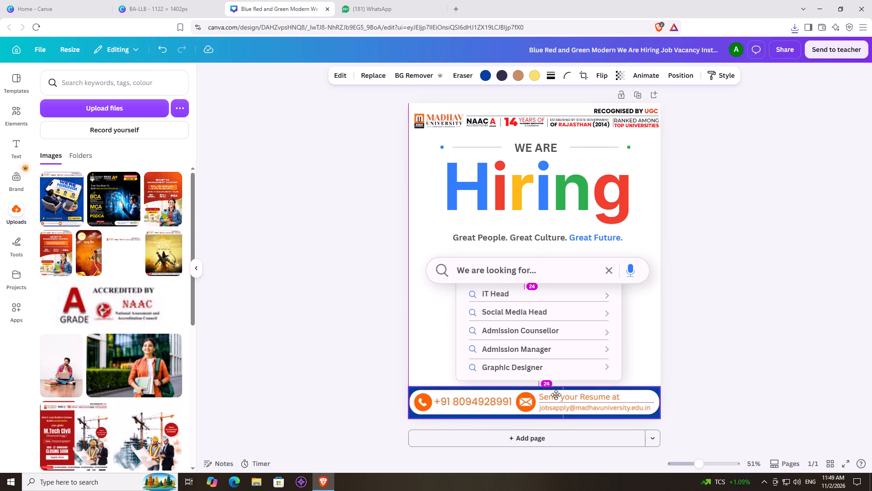
pyautogui.click(684, 368)
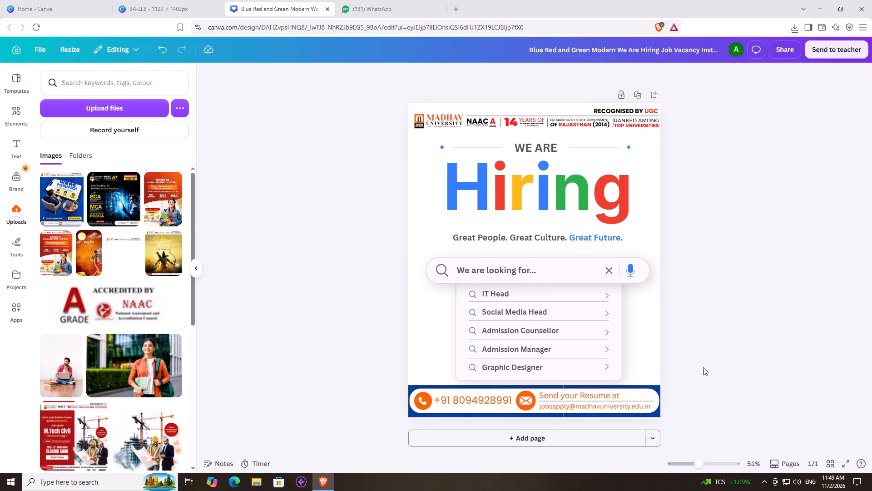
pyautogui.click(534, 385)
pyautogui.click(533, 393)
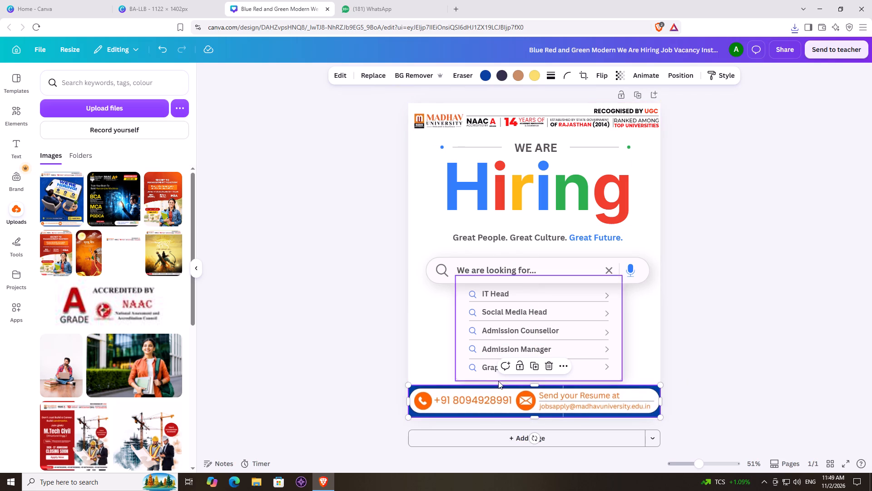
pyautogui.click(534, 385)
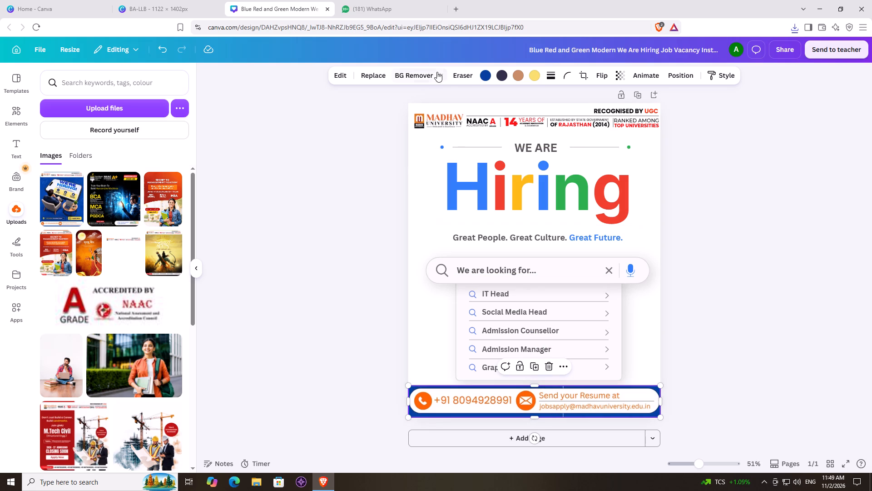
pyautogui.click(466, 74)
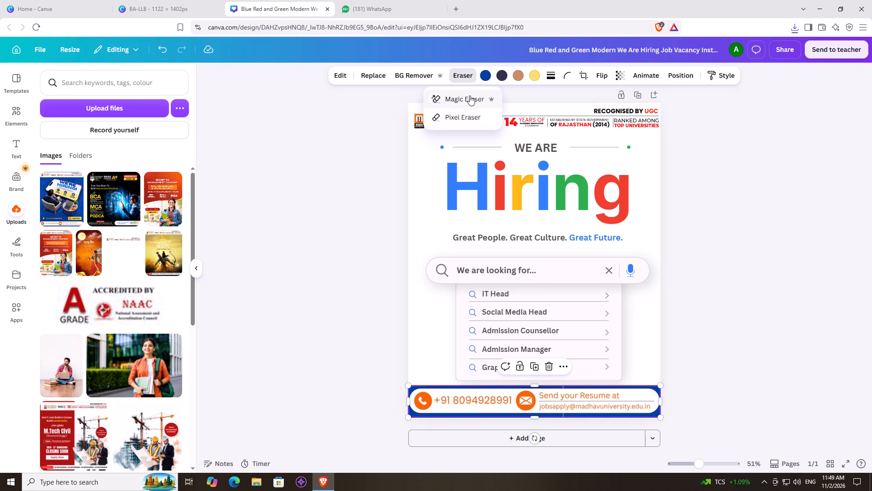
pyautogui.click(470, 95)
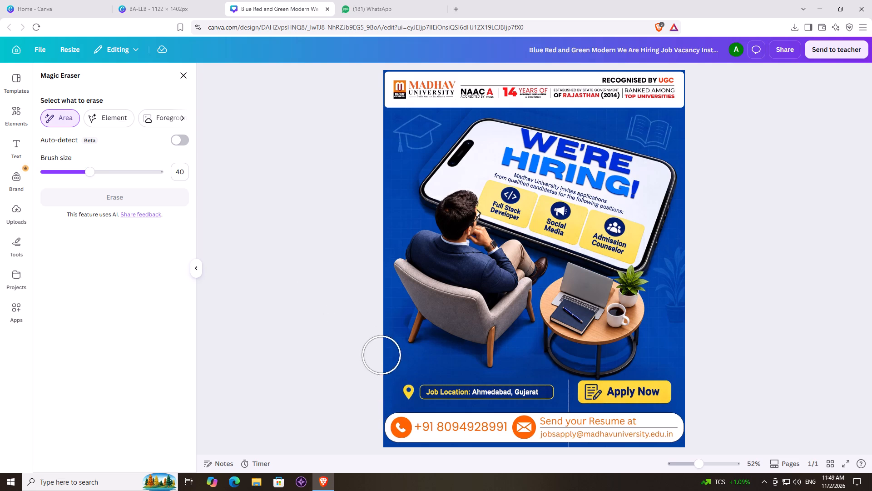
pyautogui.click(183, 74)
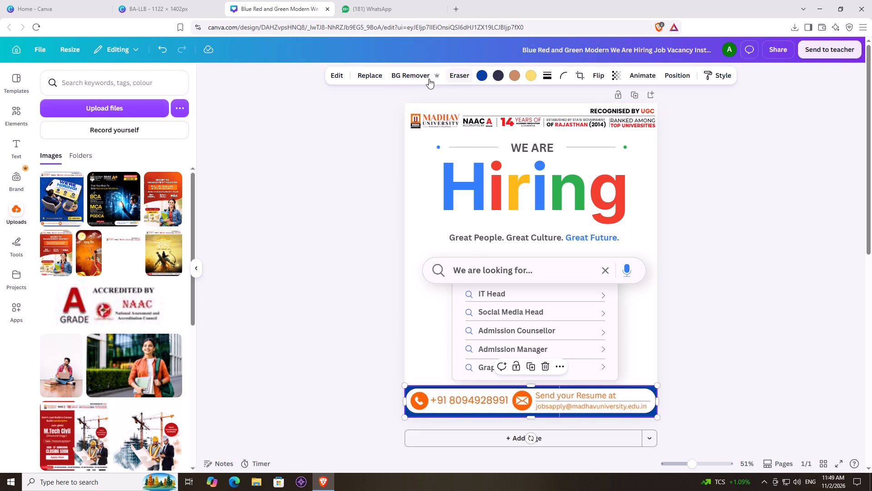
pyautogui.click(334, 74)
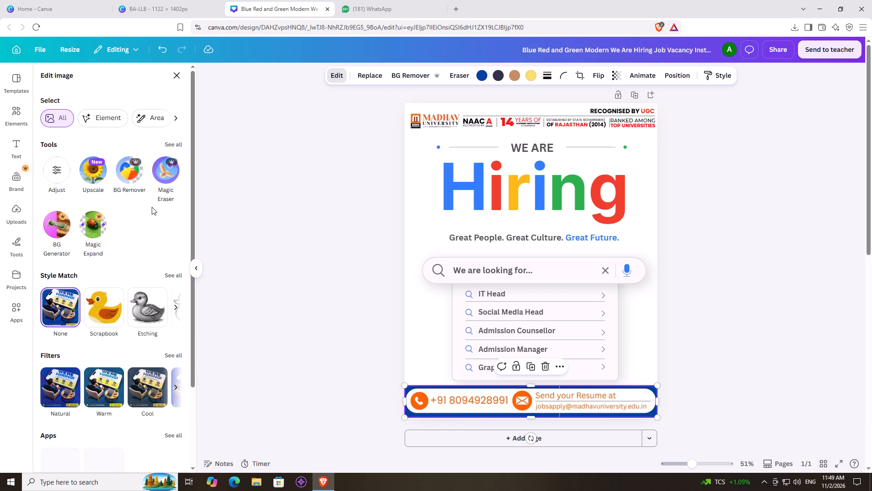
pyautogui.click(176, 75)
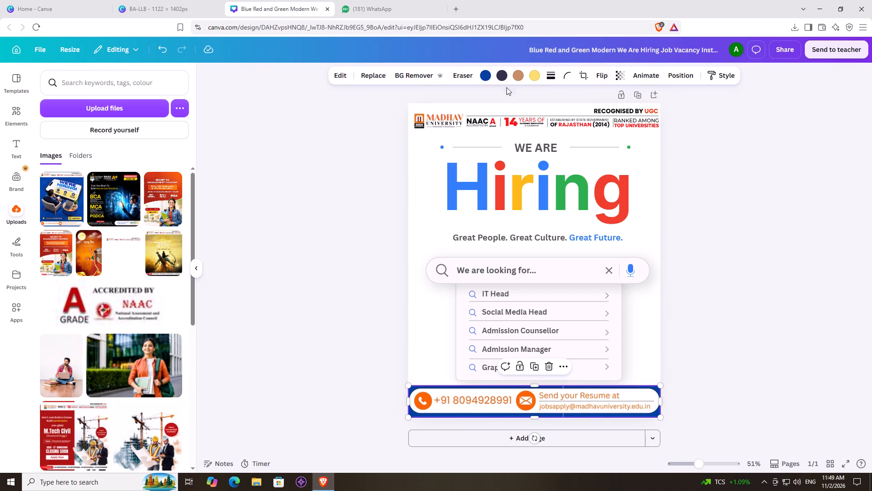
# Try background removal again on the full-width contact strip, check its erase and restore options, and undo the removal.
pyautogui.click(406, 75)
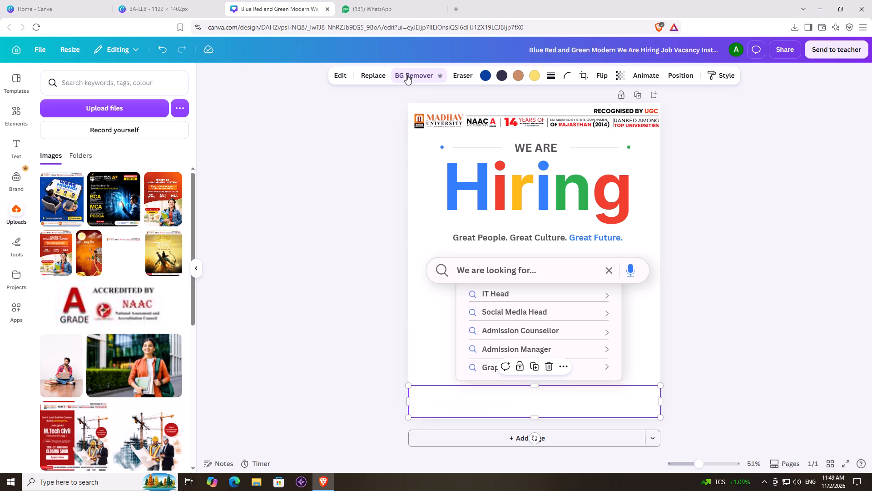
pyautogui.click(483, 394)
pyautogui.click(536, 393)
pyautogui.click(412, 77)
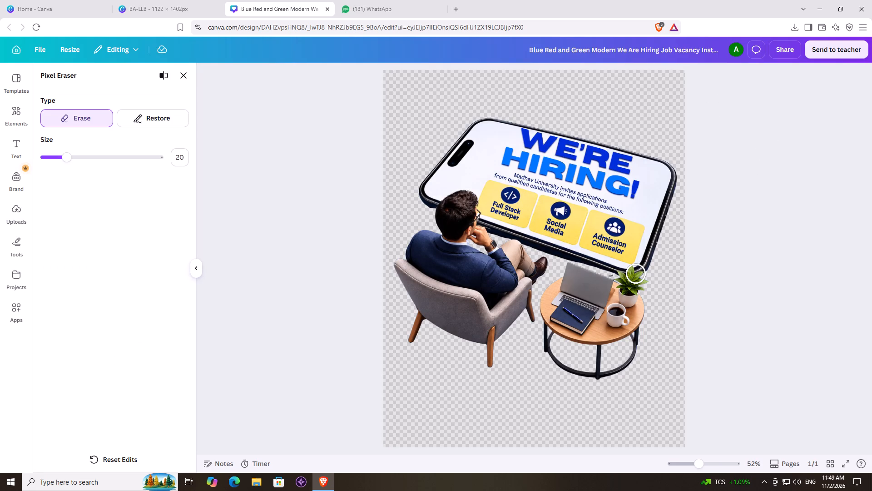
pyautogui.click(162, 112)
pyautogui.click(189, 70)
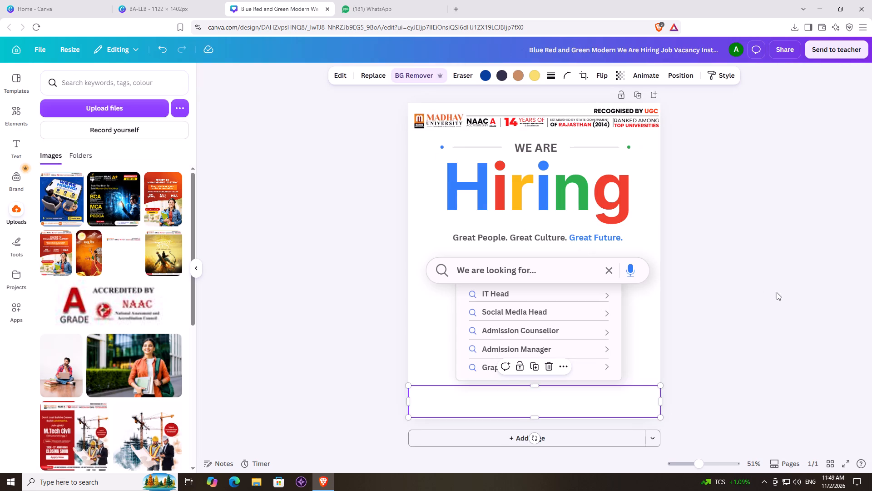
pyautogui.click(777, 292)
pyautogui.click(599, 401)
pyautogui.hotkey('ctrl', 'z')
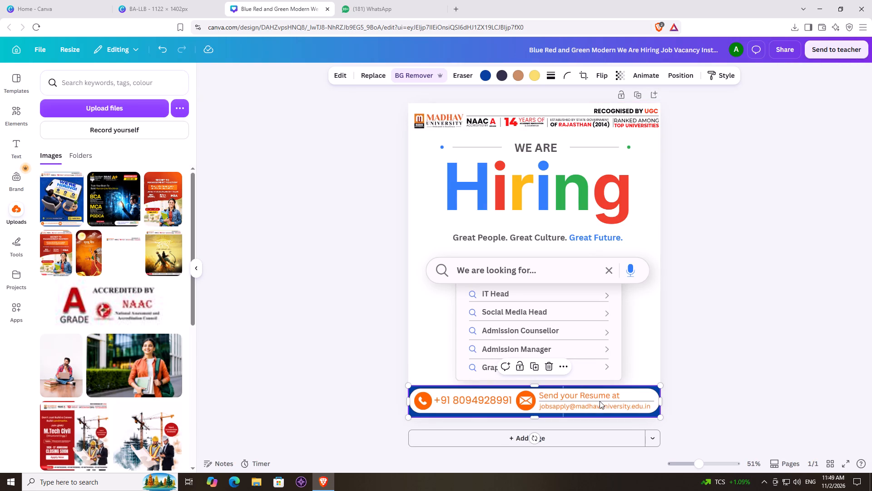
# Look through the uploaded images for a possible replacement for the contact strip.
pyautogui.click(373, 75)
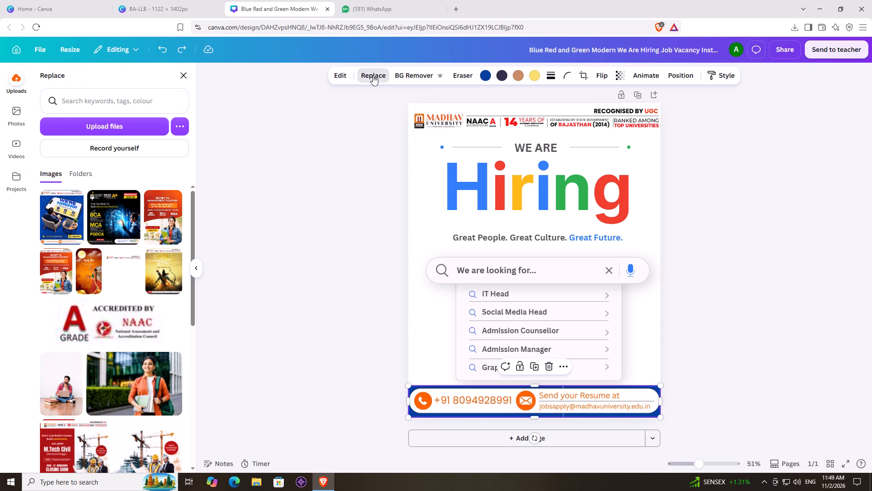
pyautogui.scroll(-5, 122, 299)
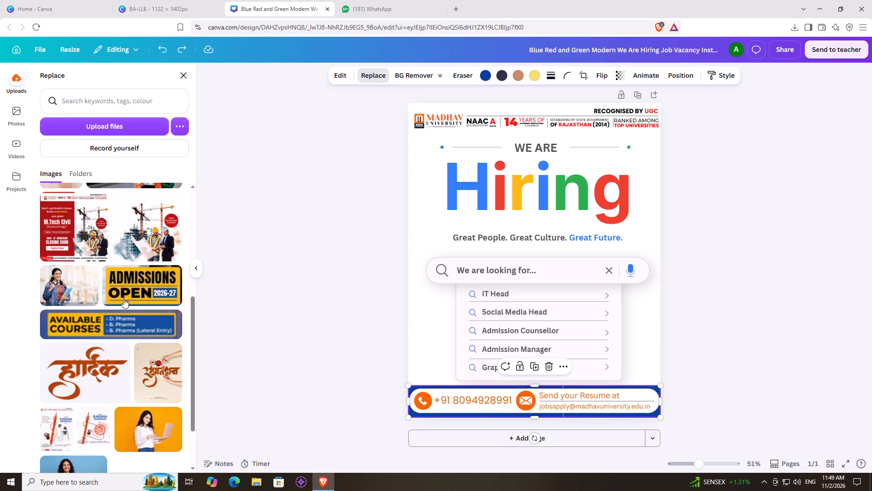
pyautogui.scroll(-16, 127, 299)
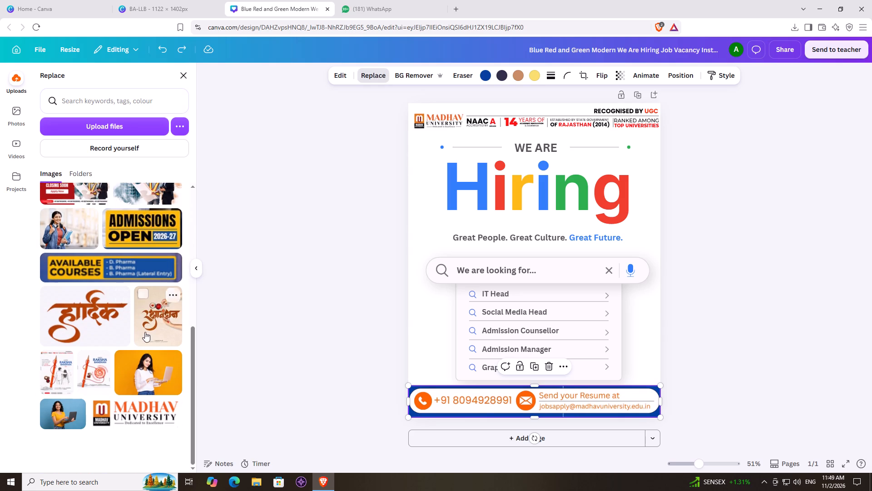
pyautogui.scroll(-10, 145, 331)
pyautogui.click(809, 359)
pyautogui.click(743, 404)
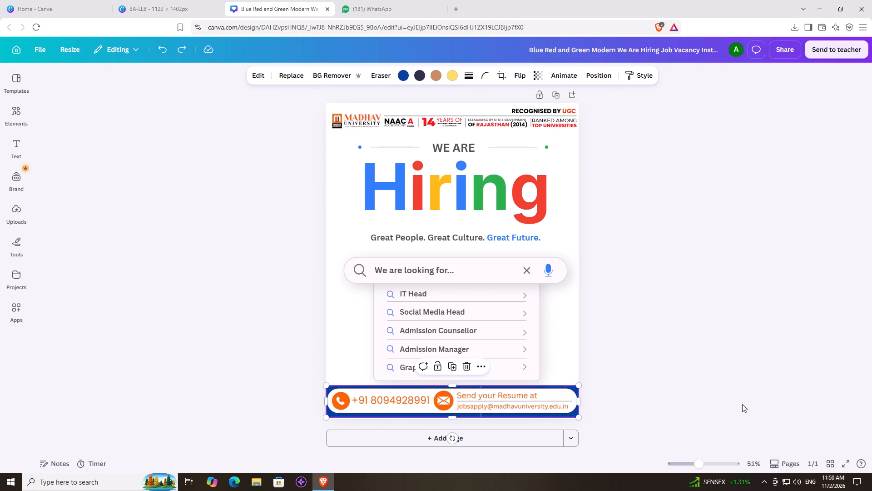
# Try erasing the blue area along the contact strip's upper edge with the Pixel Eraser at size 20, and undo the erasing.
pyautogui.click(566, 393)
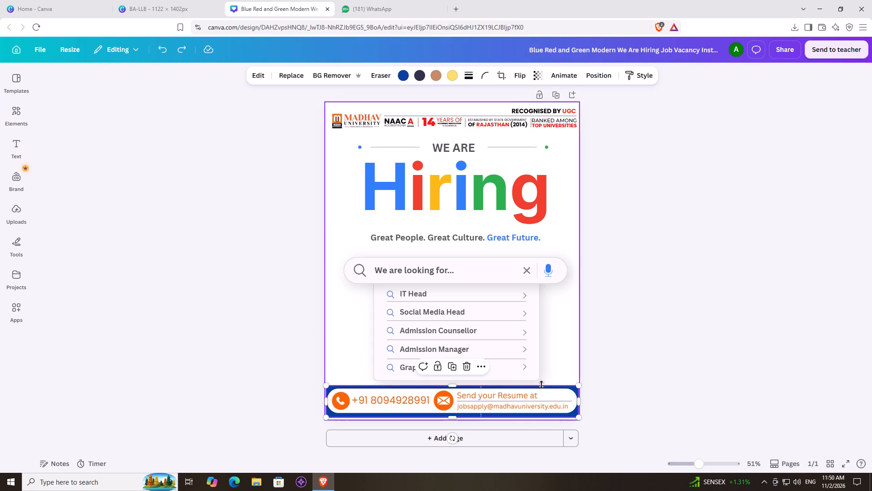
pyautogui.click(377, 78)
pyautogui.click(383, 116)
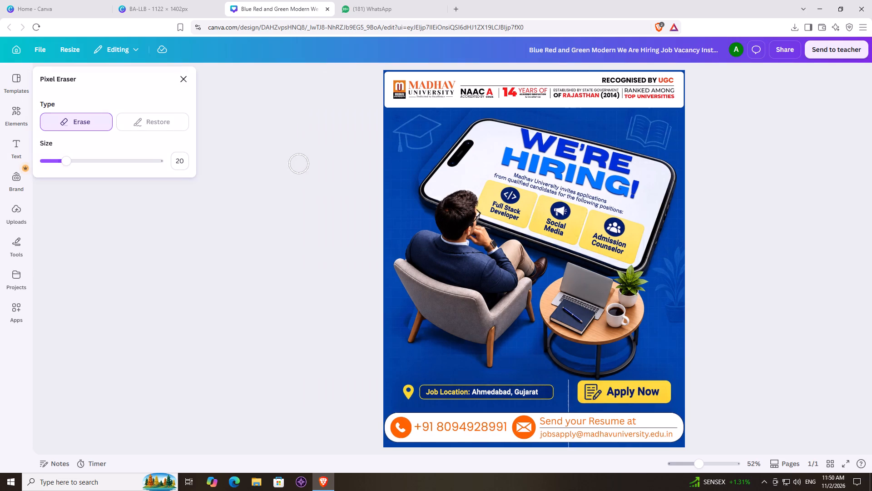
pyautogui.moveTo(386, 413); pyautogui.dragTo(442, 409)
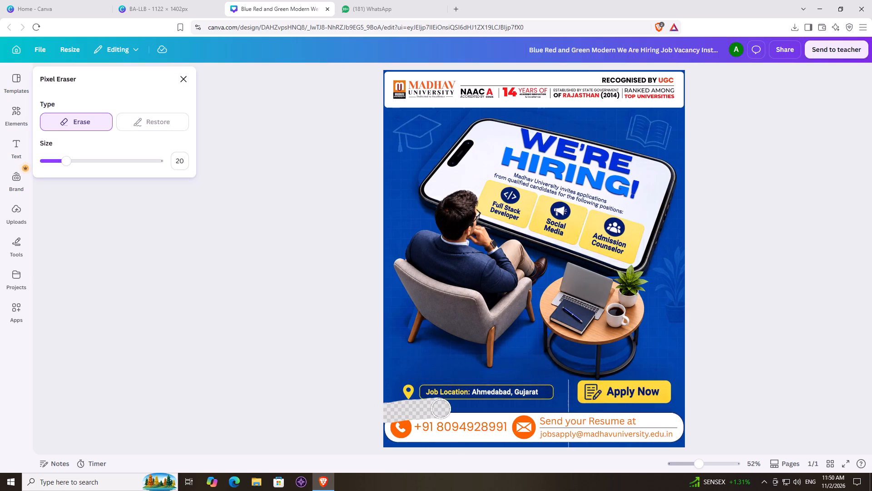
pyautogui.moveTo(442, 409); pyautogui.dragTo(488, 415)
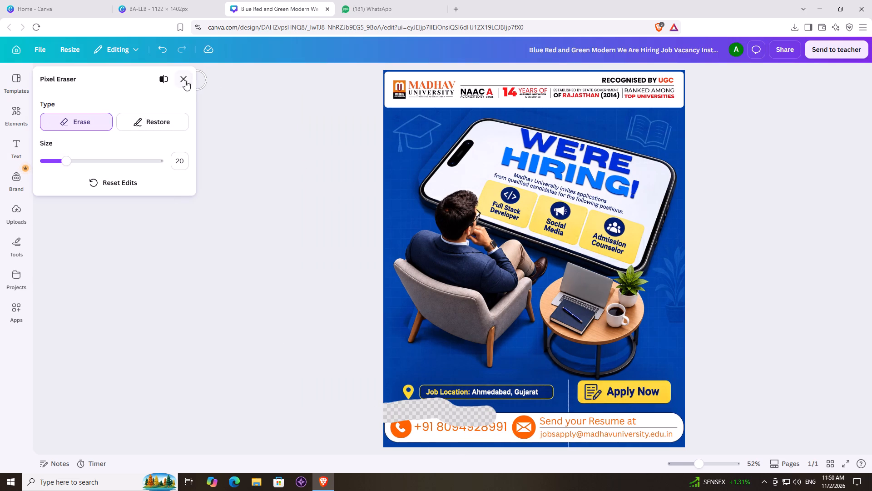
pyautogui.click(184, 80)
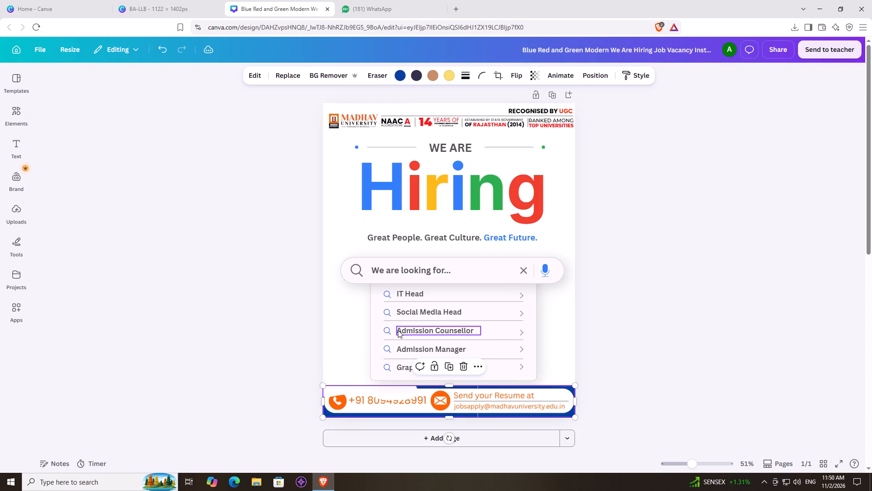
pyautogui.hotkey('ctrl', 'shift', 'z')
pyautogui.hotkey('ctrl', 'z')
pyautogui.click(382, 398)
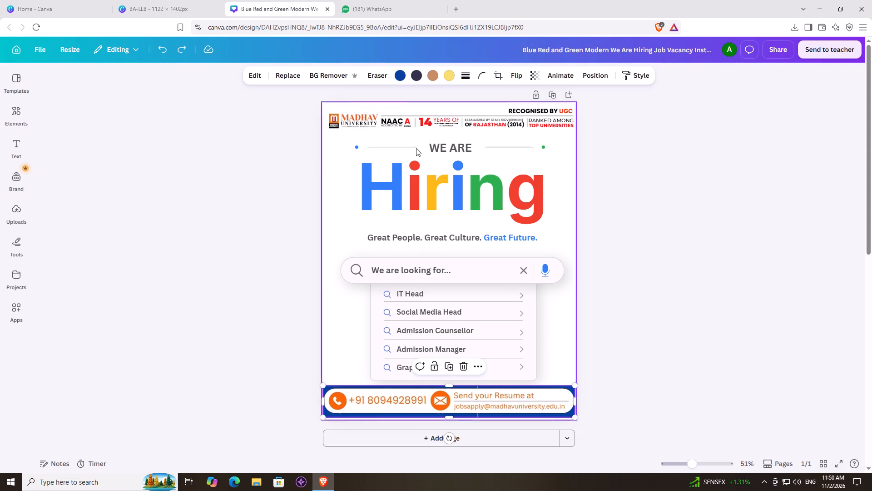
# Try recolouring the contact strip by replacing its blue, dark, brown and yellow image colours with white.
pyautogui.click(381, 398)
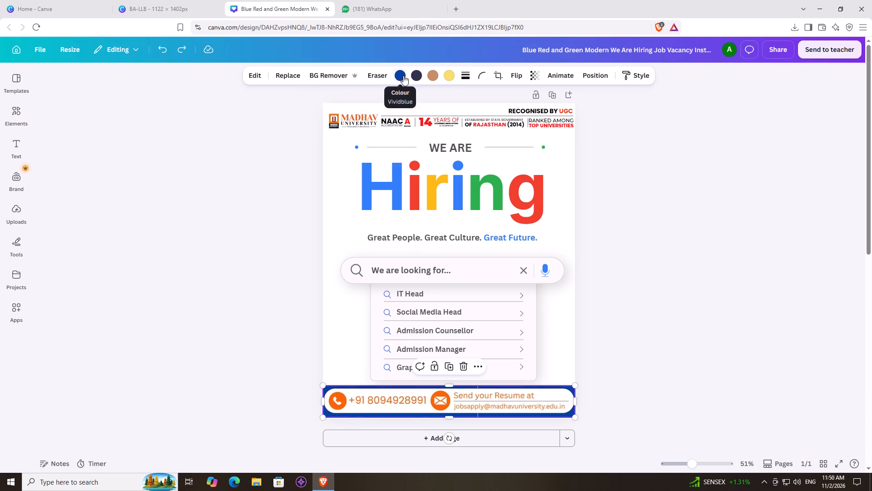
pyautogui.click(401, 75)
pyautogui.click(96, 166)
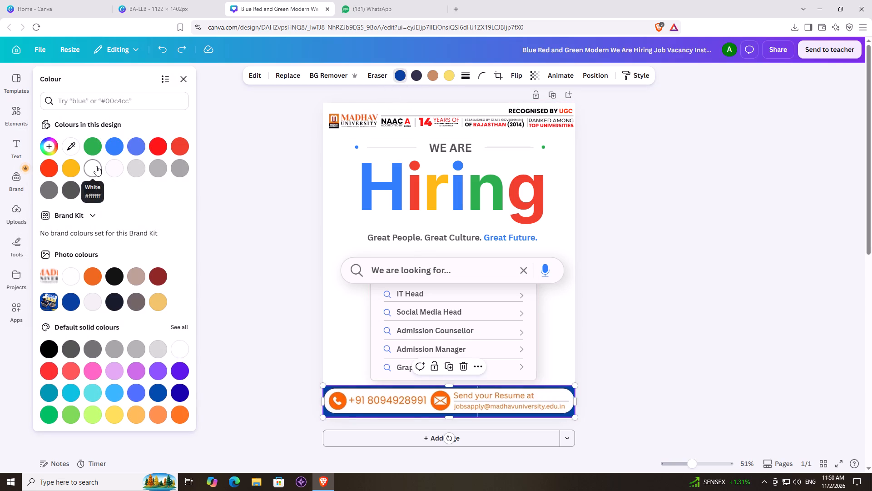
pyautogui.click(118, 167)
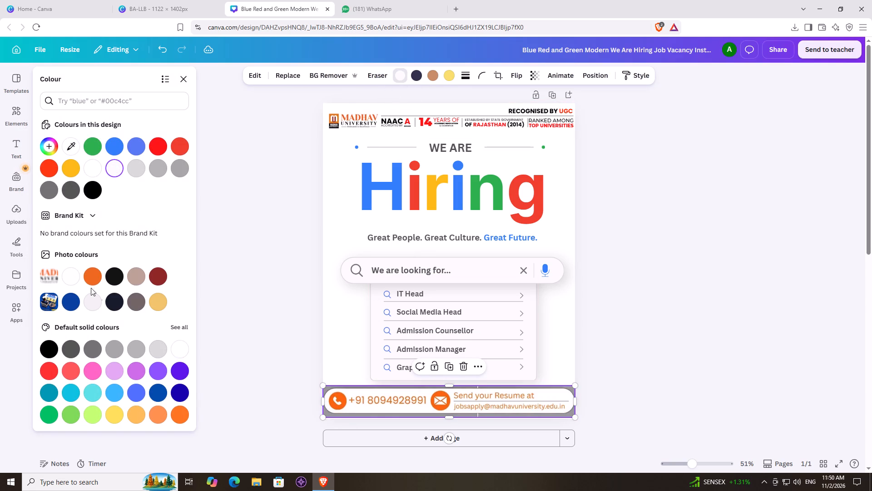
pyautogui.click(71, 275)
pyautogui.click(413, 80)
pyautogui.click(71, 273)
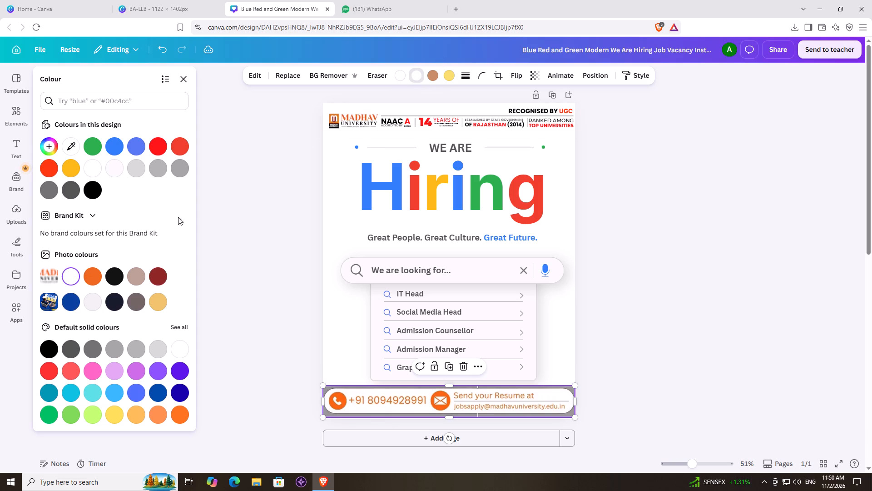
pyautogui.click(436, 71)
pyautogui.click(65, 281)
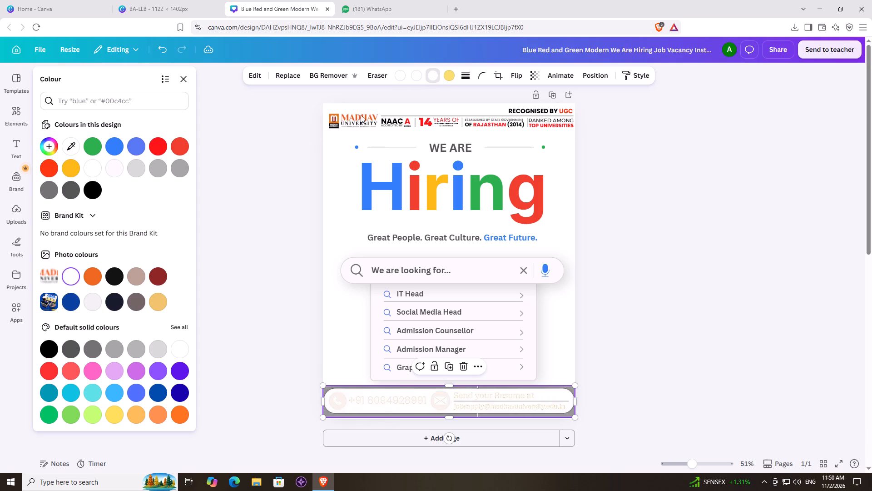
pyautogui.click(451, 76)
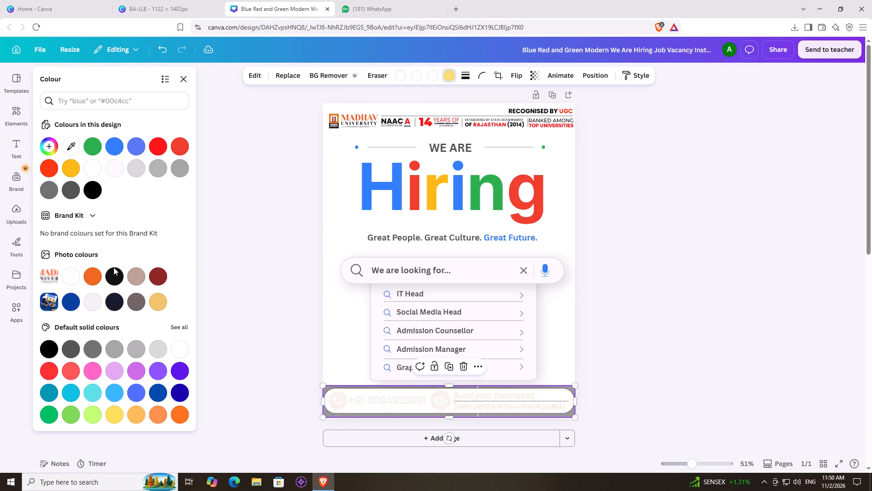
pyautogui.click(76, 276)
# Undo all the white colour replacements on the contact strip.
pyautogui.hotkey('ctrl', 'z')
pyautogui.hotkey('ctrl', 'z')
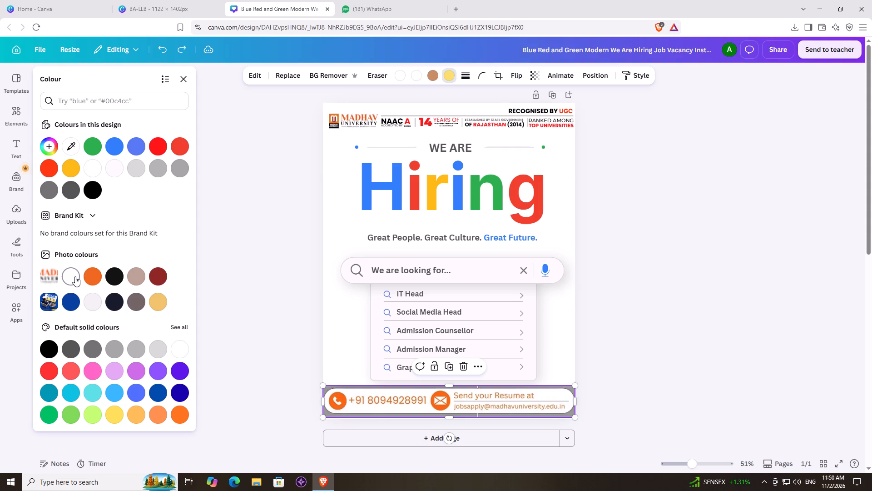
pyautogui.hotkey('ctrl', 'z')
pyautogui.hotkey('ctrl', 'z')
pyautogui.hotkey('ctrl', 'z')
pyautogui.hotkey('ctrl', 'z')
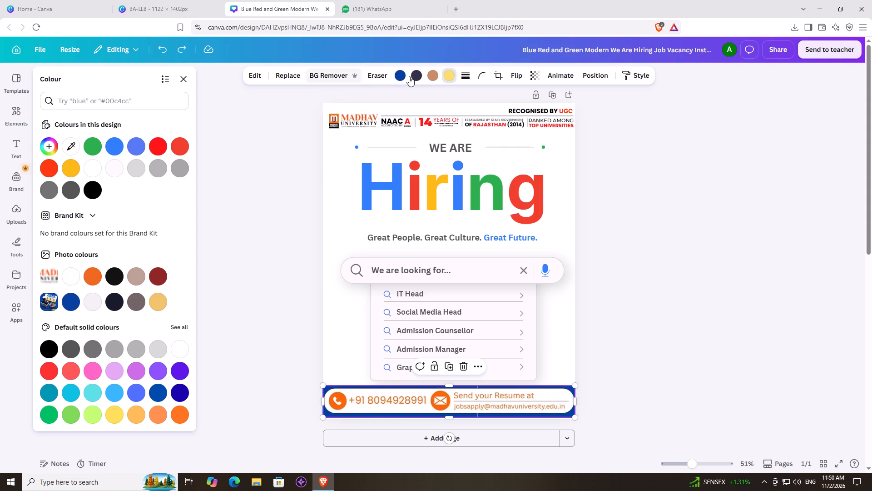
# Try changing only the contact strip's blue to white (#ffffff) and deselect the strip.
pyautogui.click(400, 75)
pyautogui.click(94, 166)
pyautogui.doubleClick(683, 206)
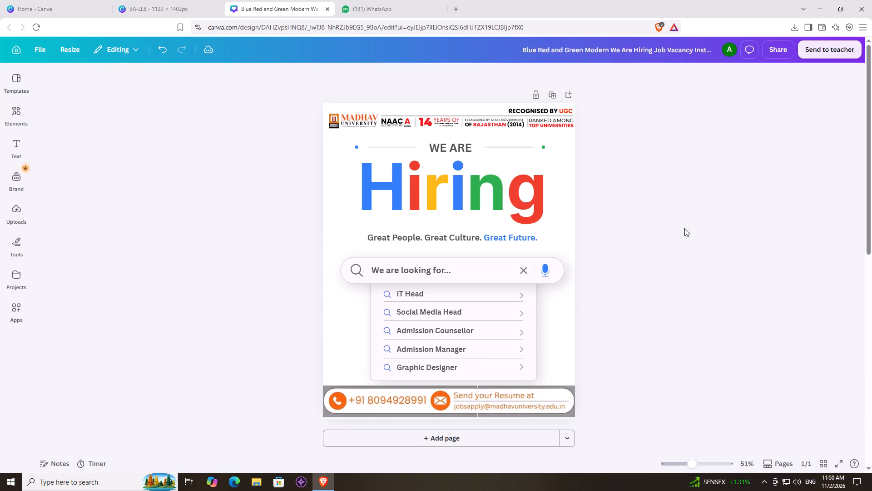
# Delete the contact strip from the bottom of the poster.
pyautogui.click(509, 405)
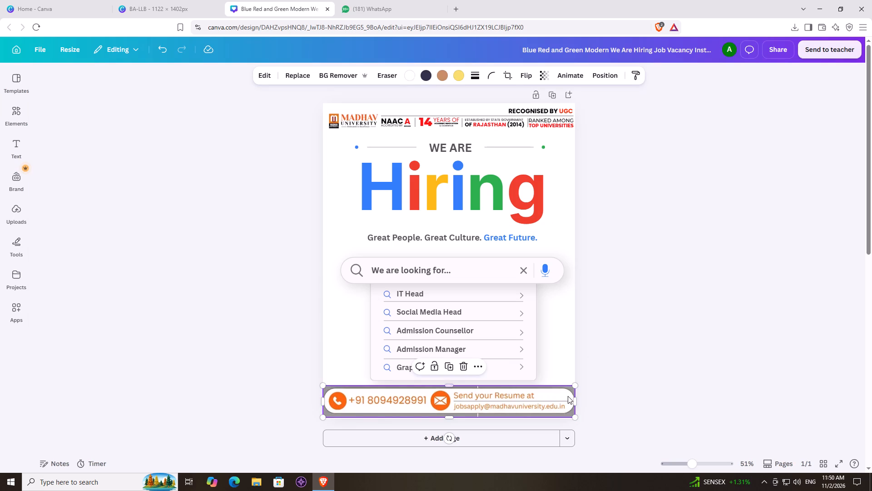
pyautogui.click(466, 365)
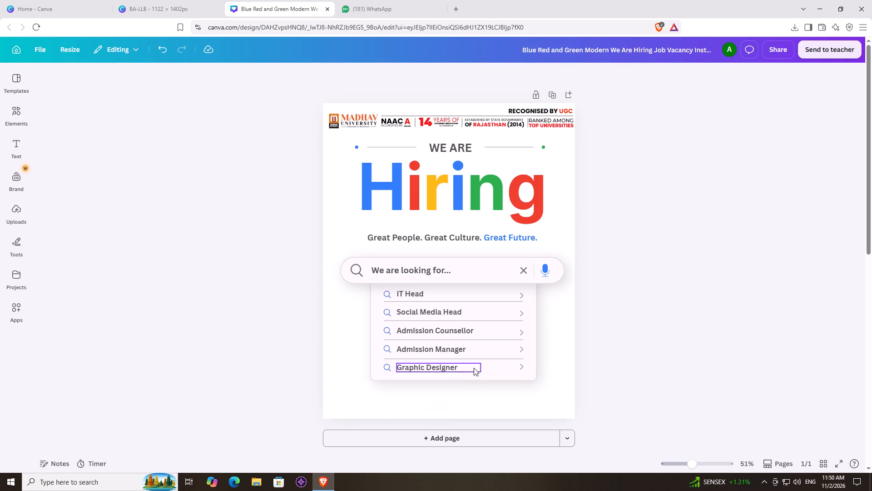
pyautogui.click(718, 306)
pyautogui.click(624, 356)
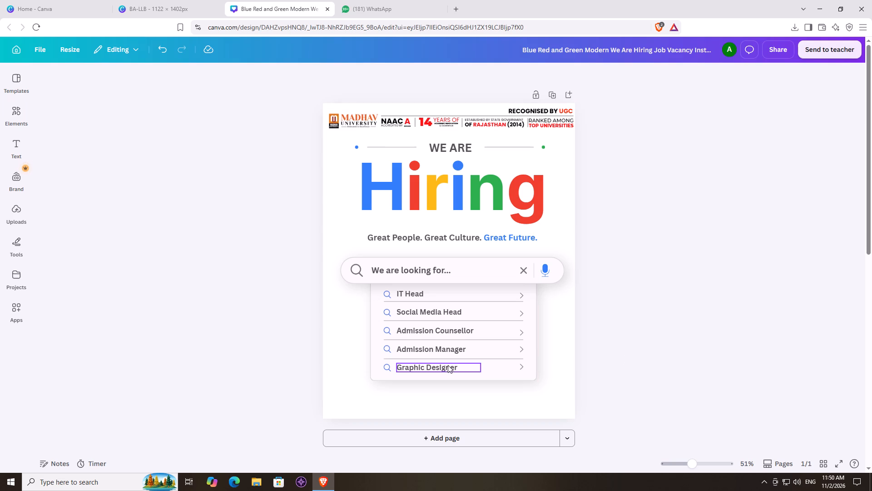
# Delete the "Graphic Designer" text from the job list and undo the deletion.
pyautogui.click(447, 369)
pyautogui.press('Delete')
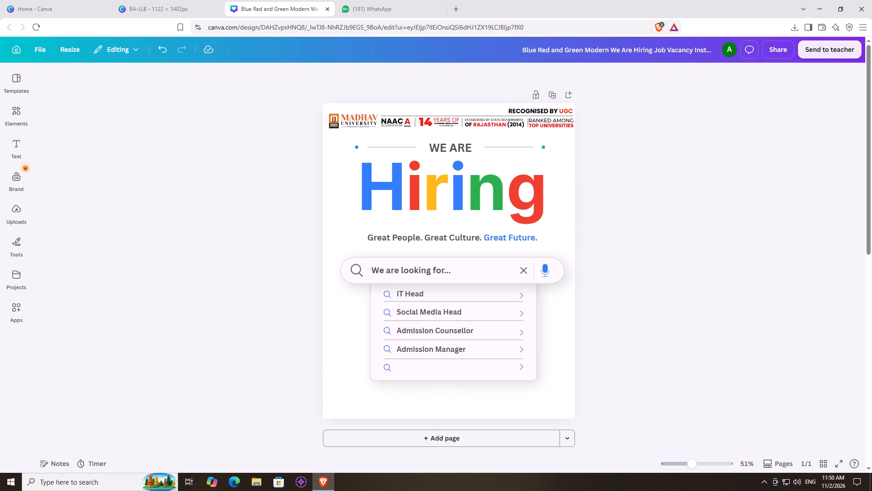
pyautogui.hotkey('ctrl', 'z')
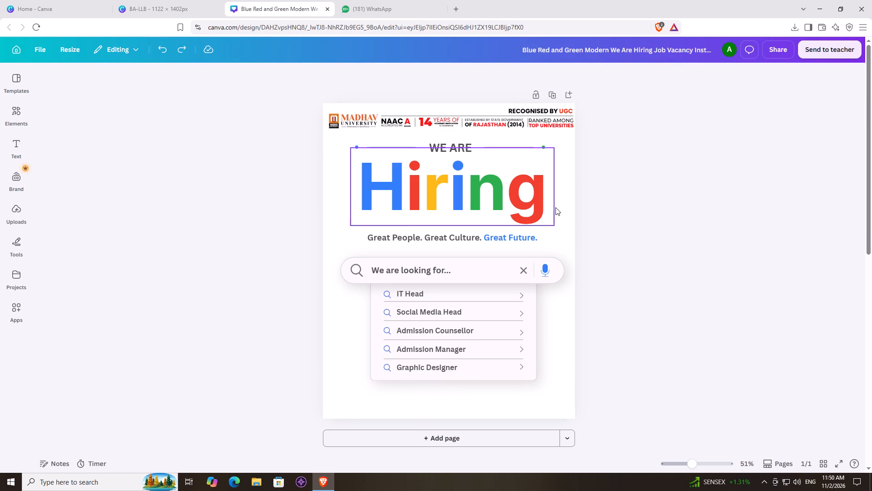
# Duplicate the hiring poster page as page 2 and bring the copy into view with nothing selected.
pyautogui.scroll(2, 555, 207)
pyautogui.click(555, 92)
pyautogui.scroll(3, 584, 236)
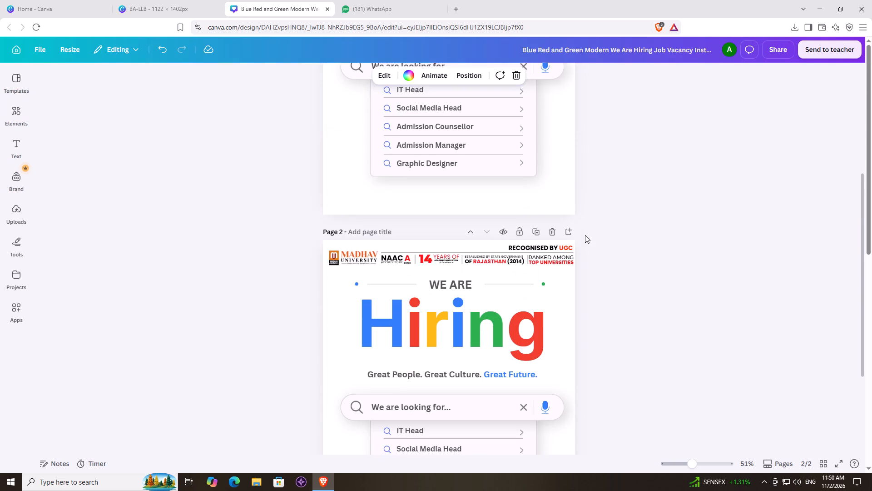
pyautogui.scroll(-2, 585, 235)
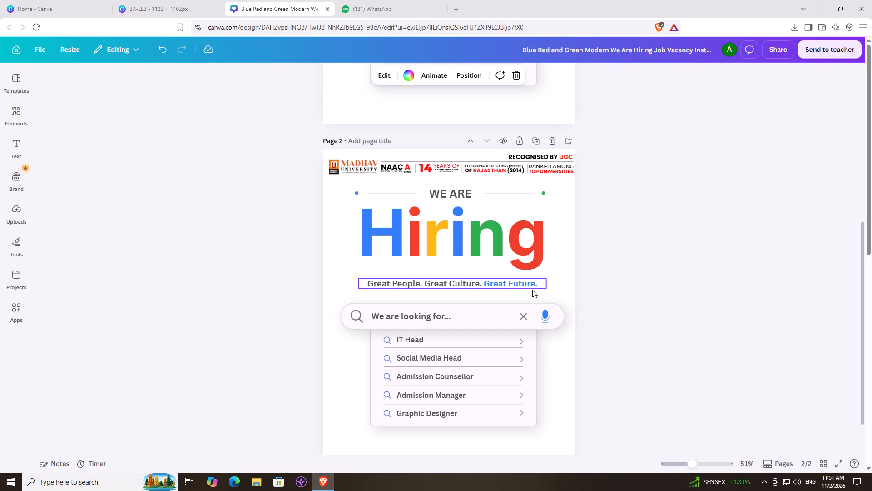
pyautogui.scroll(-3, 606, 253)
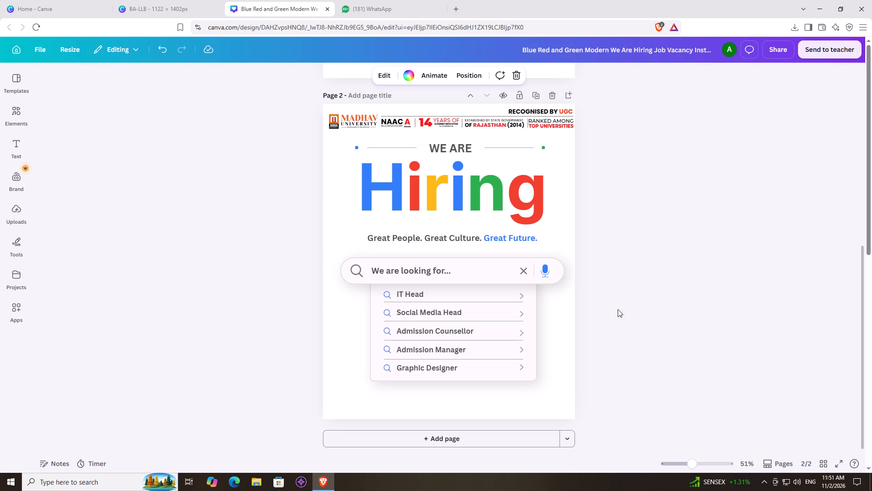
pyautogui.click(600, 265)
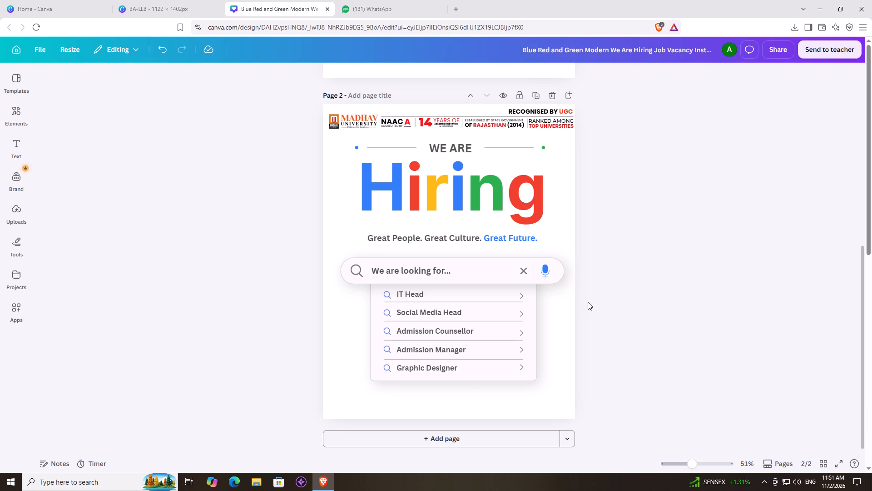
pyautogui.click(620, 281)
# Shift the whole university header, including the logo, slightly toward the left edge of page 2 and deselect it.
pyautogui.moveTo(611, 99); pyautogui.dragTo(295, 132)
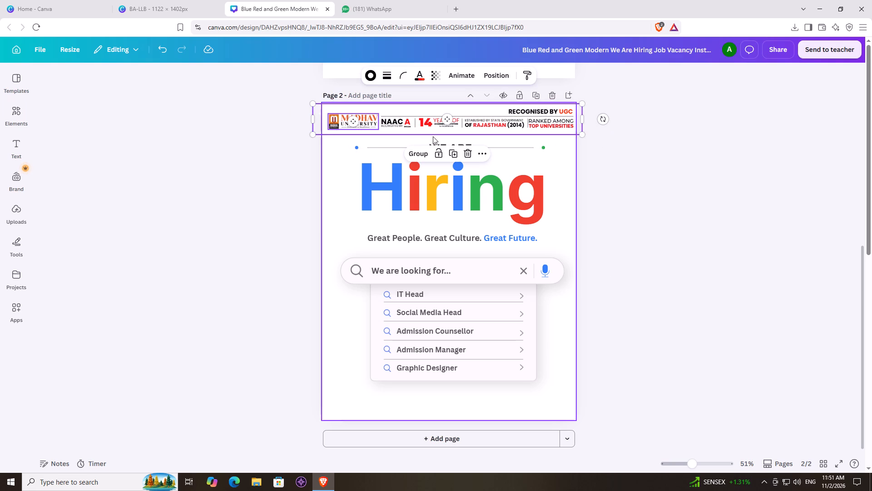
pyautogui.click(456, 108)
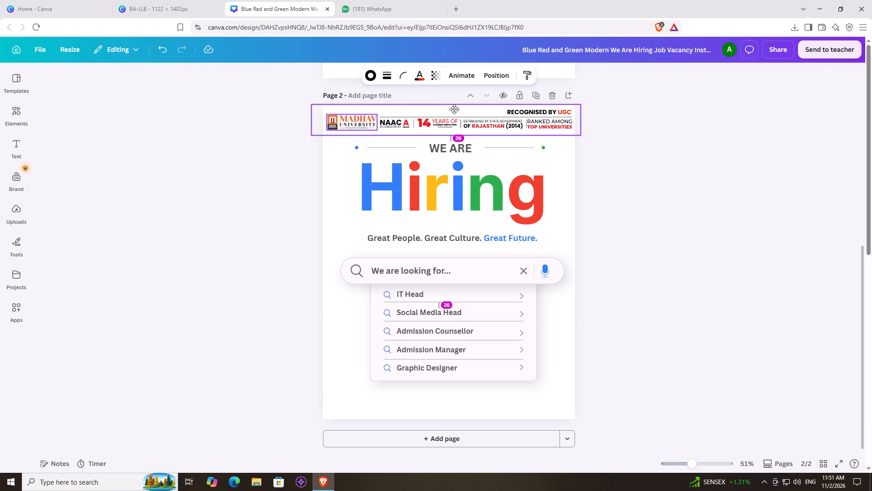
pyautogui.click(674, 151)
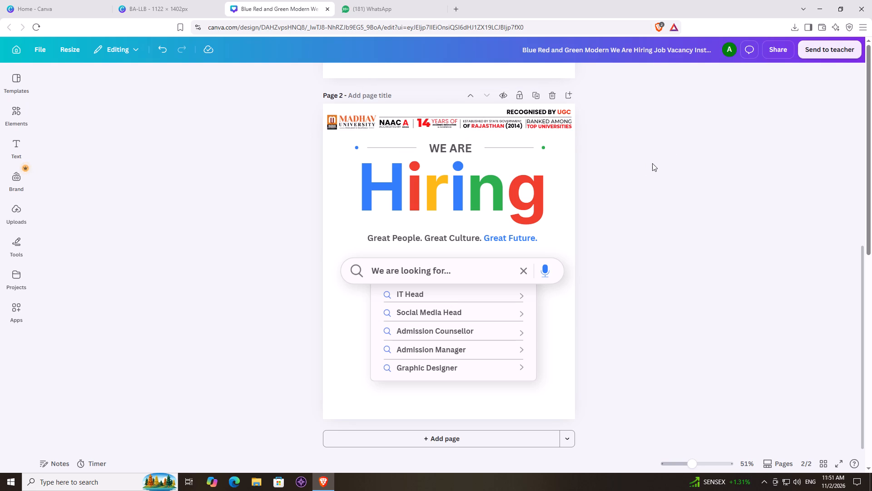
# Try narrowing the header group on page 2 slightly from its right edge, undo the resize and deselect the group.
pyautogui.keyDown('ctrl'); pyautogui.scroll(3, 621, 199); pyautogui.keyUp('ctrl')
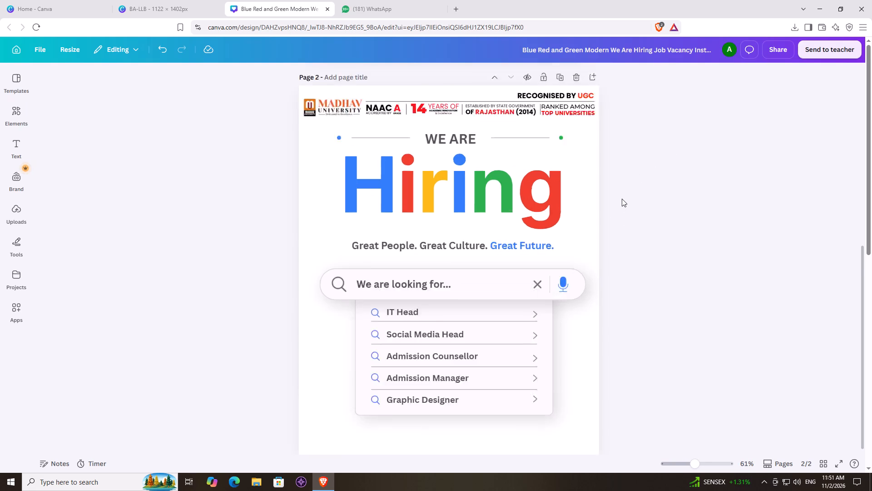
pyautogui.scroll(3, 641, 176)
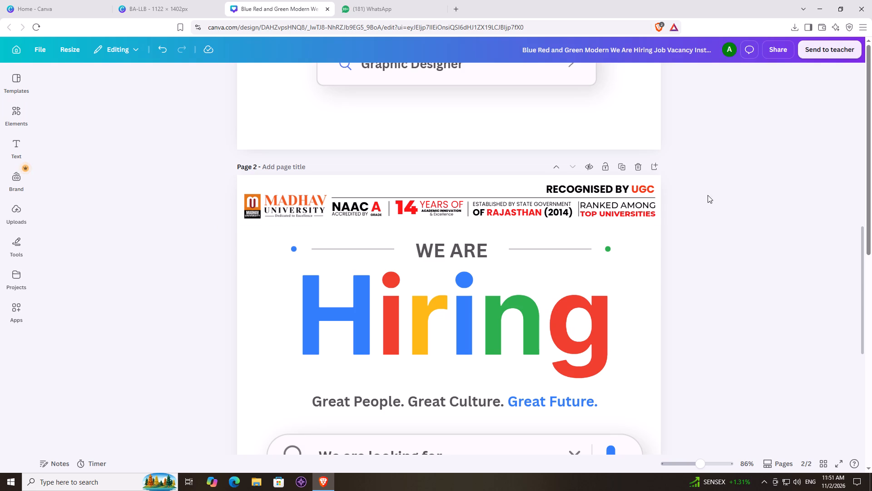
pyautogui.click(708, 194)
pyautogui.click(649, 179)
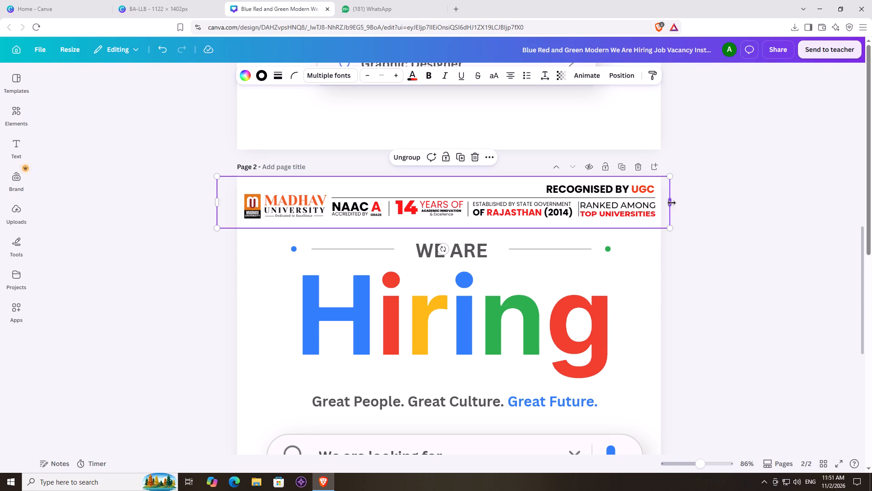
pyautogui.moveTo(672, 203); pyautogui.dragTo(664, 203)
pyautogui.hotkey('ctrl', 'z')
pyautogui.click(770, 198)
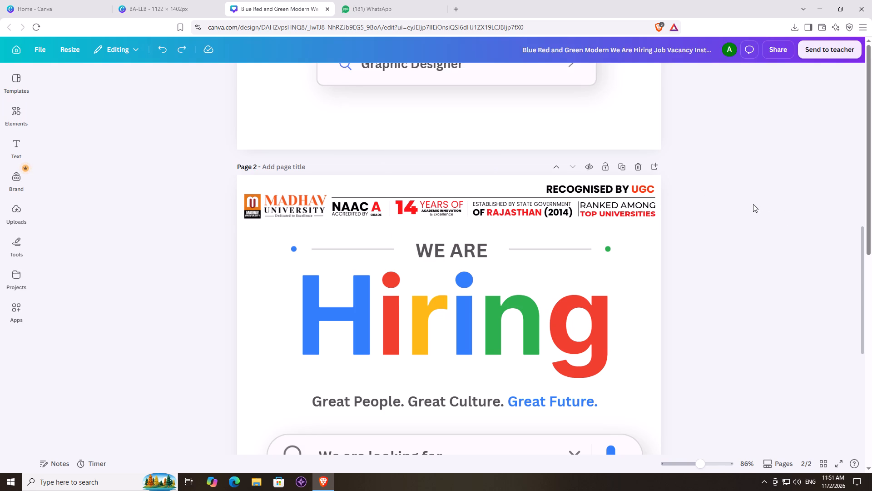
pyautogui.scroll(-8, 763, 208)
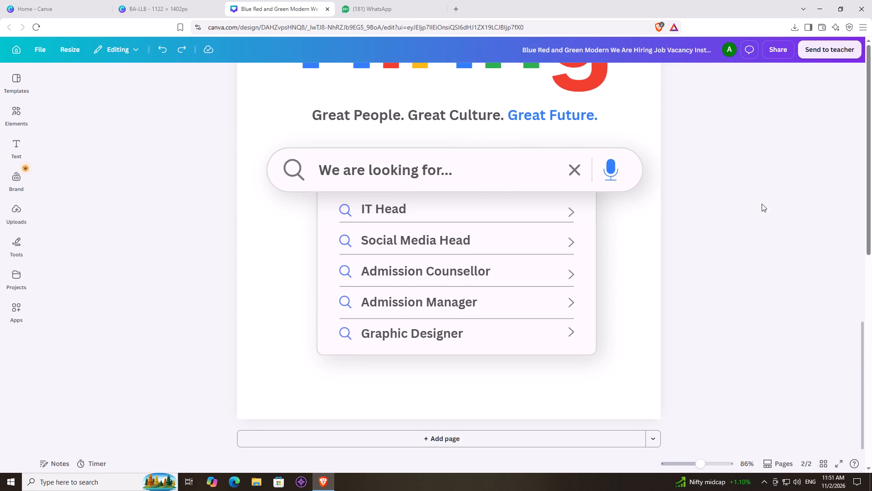
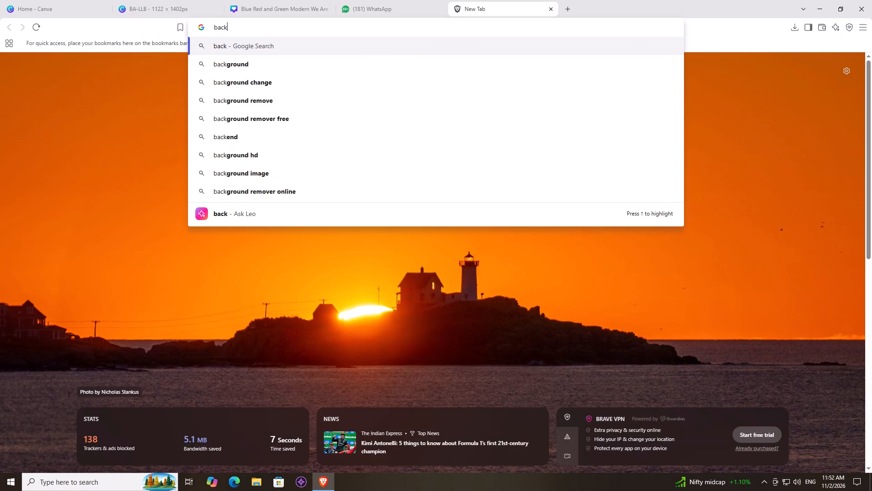
# Search the web for "background remove" and open Photoroom's Instant Background Remover page.
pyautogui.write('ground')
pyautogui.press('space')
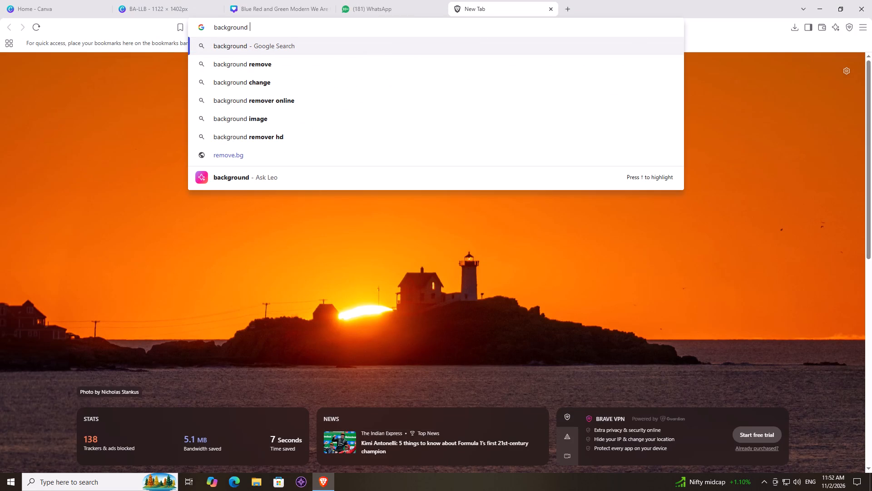
pyautogui.click(309, 64)
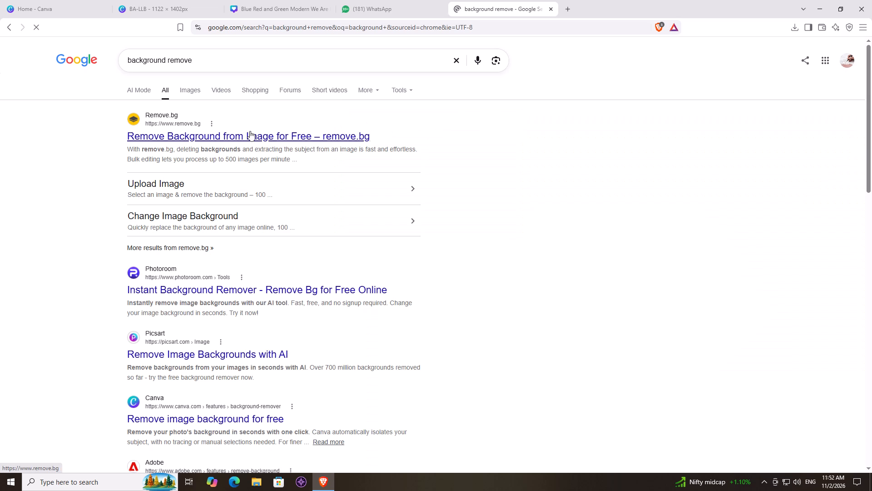
pyautogui.click(206, 282)
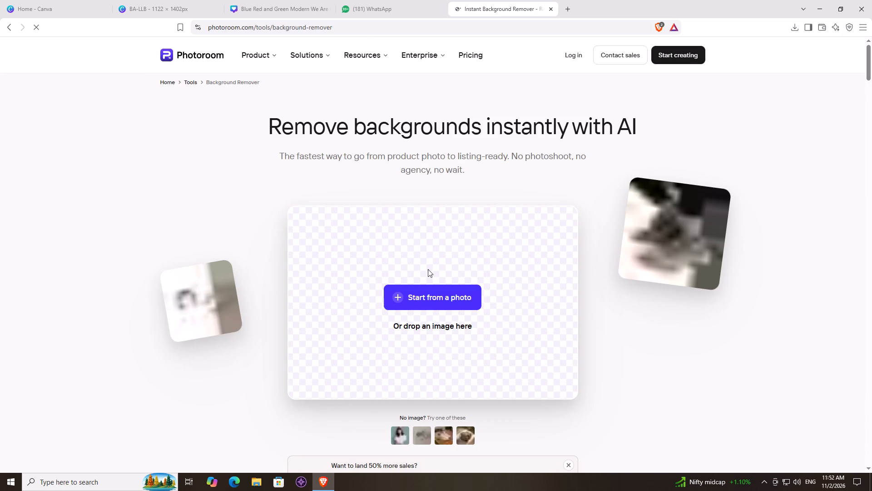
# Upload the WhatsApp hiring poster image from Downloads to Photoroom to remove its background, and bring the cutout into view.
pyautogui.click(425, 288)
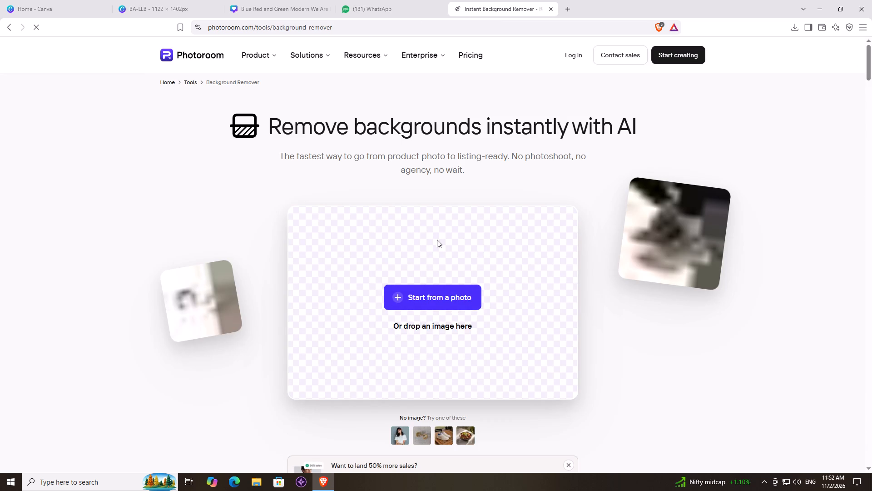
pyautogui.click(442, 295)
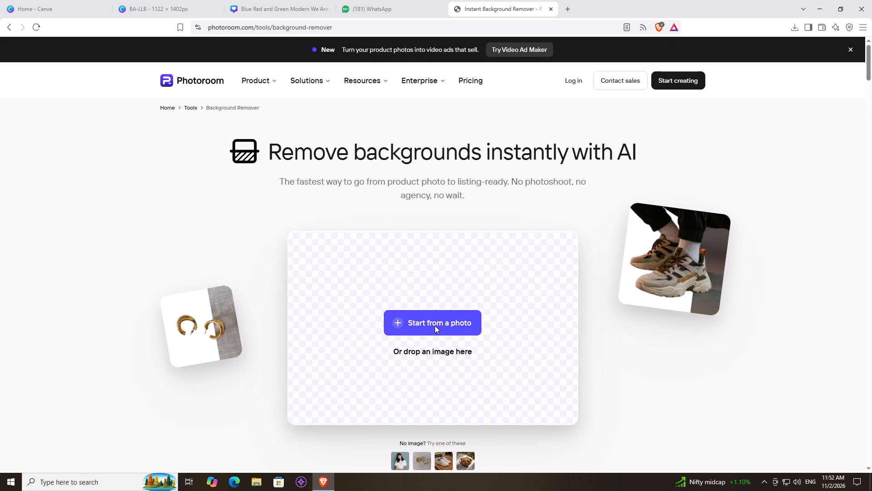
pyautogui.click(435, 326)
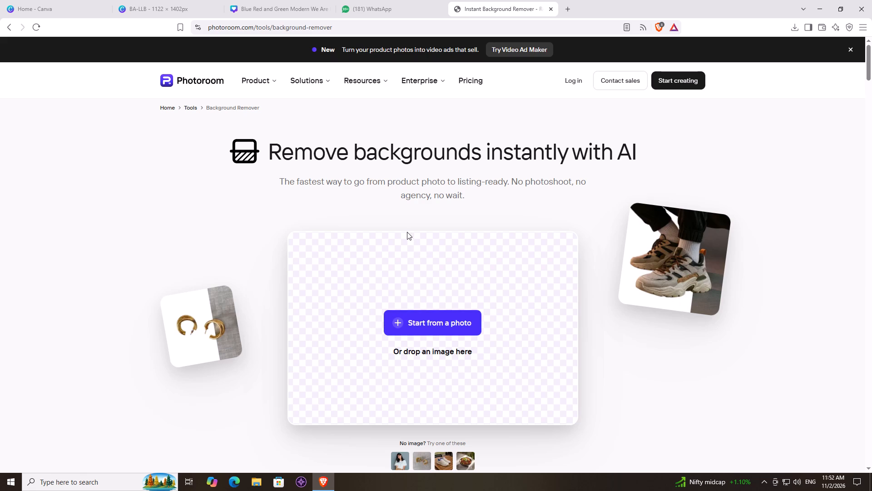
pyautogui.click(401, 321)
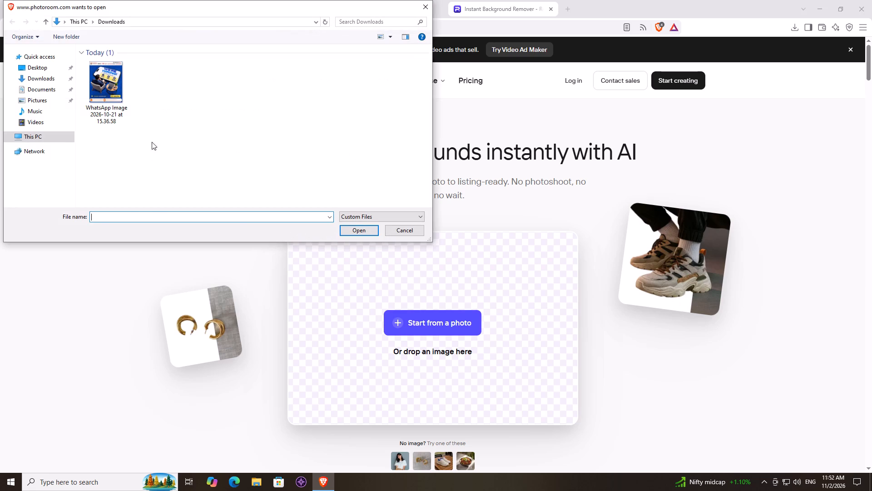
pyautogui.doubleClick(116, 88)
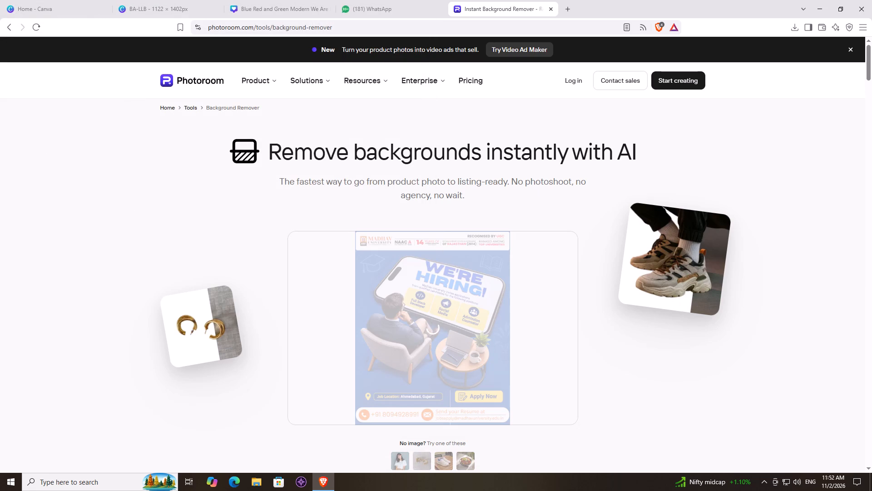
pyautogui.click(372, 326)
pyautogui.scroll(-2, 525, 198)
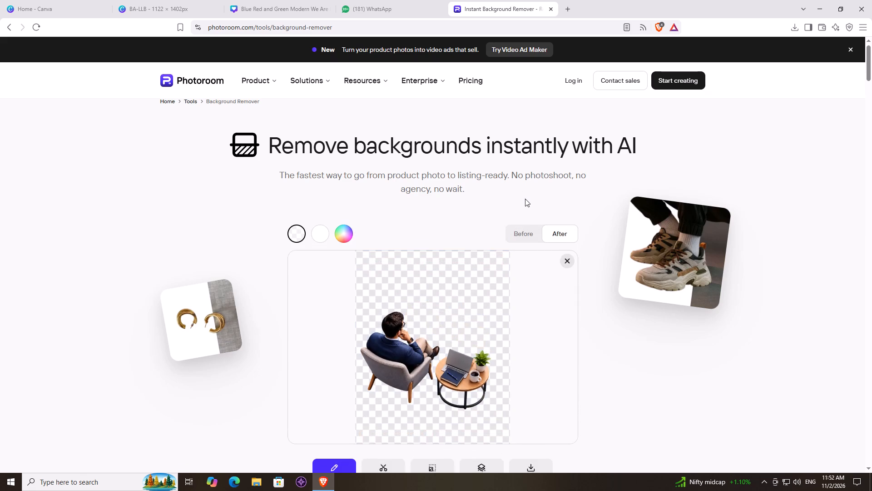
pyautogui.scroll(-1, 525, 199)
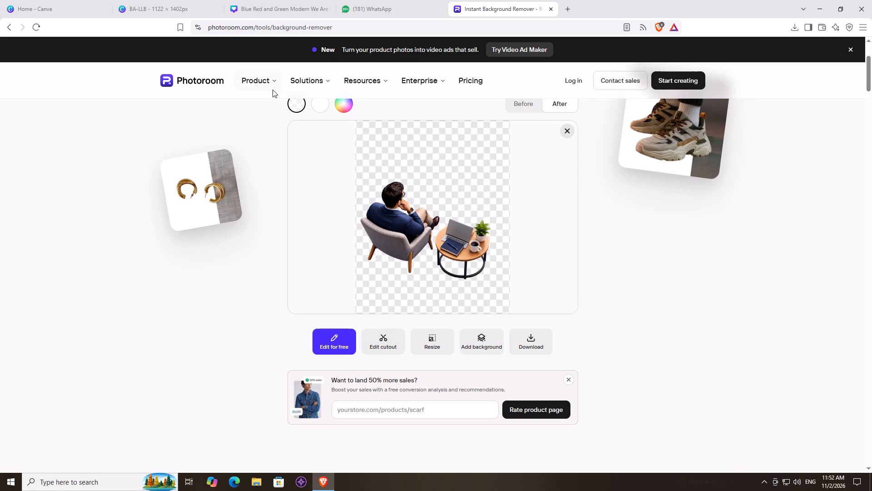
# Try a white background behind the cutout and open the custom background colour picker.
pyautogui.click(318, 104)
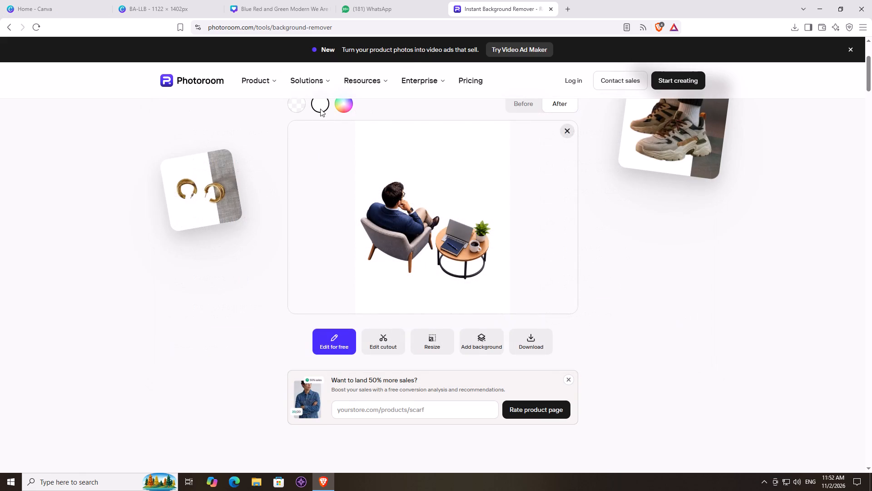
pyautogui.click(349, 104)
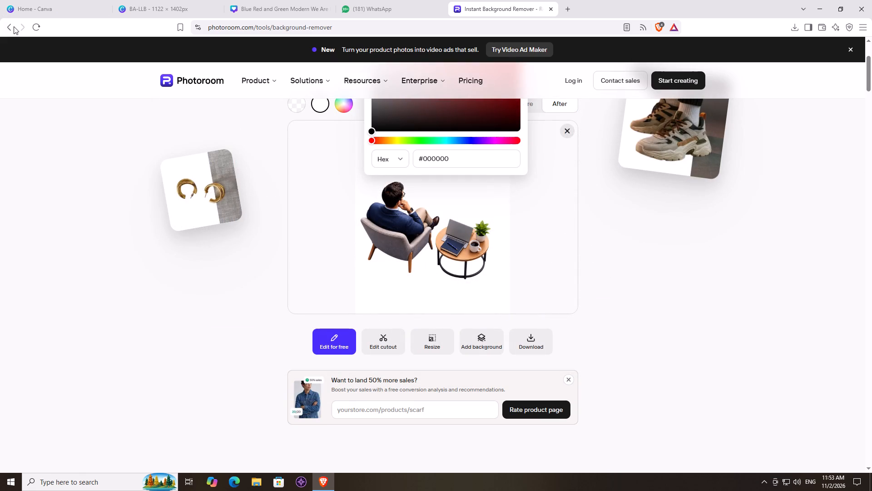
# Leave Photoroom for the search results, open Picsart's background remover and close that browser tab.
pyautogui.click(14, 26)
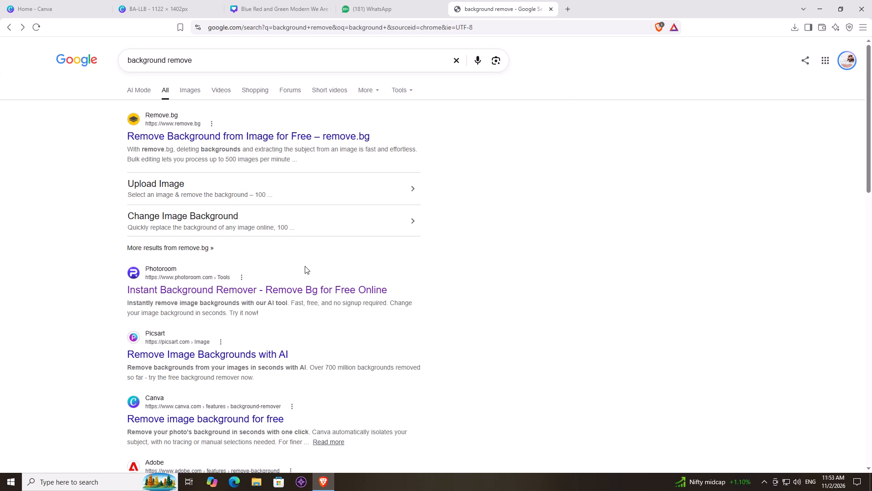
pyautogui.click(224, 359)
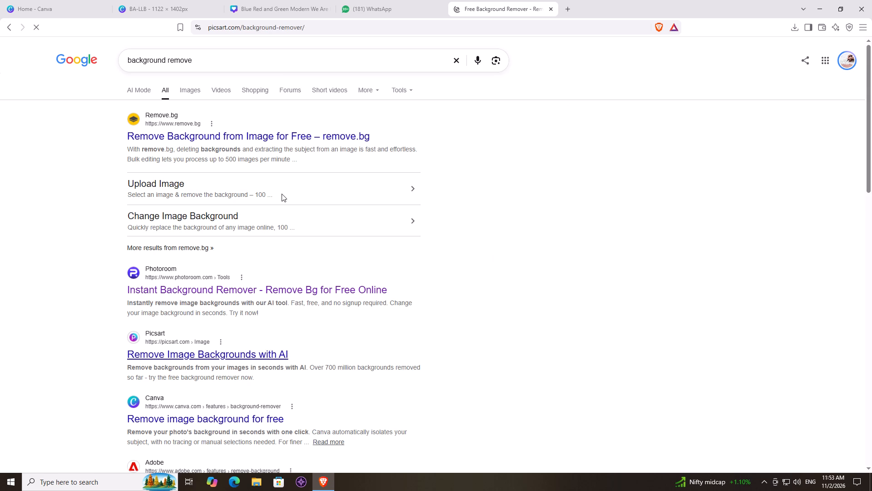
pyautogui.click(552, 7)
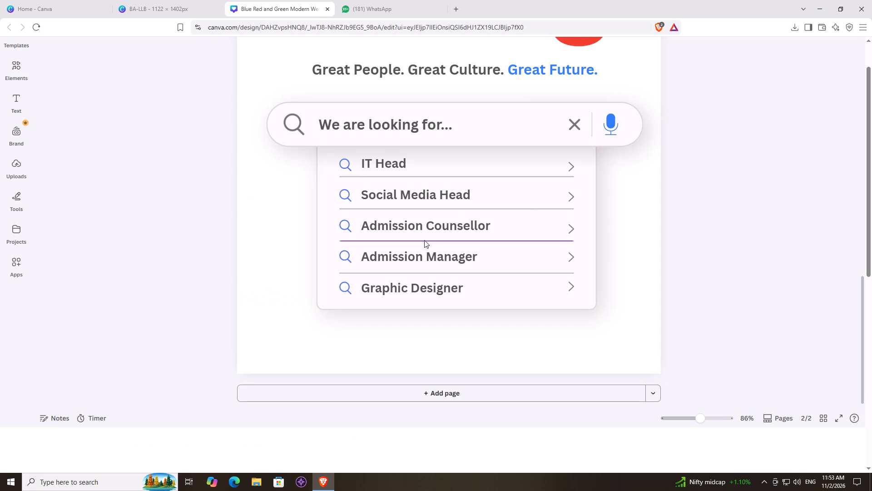
# Minimise the Brave window, refresh the desktop and open canva.com in Google Chrome.
pyautogui.click(735, 211)
pyautogui.click(315, 483)
pyautogui.rightClick(357, 149)
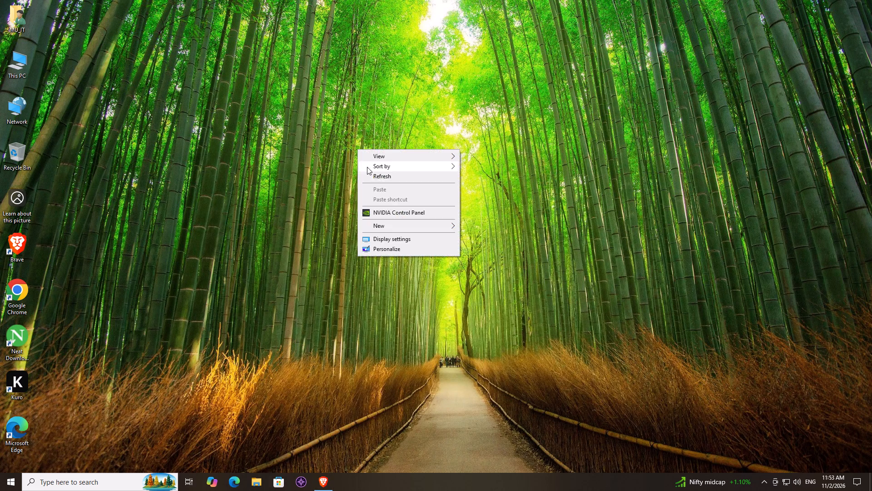
pyautogui.click(370, 174)
pyautogui.doubleClick(14, 296)
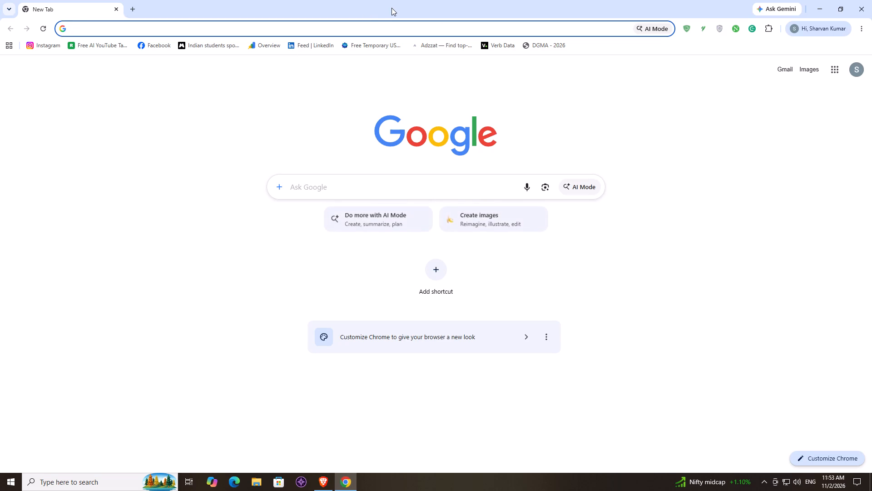
pyautogui.write('canva')
pyautogui.press('Return')
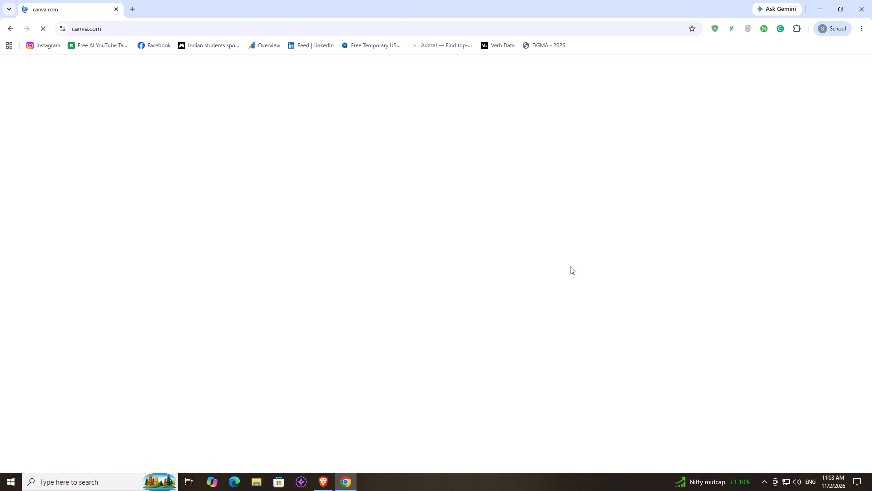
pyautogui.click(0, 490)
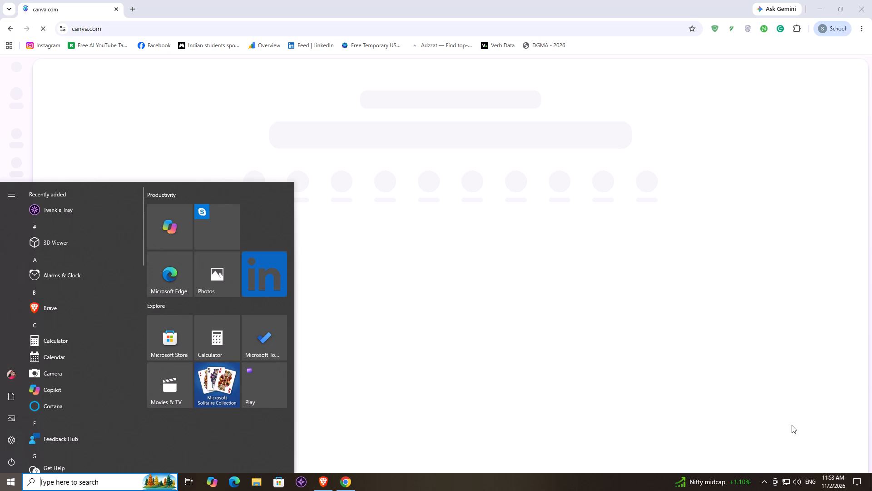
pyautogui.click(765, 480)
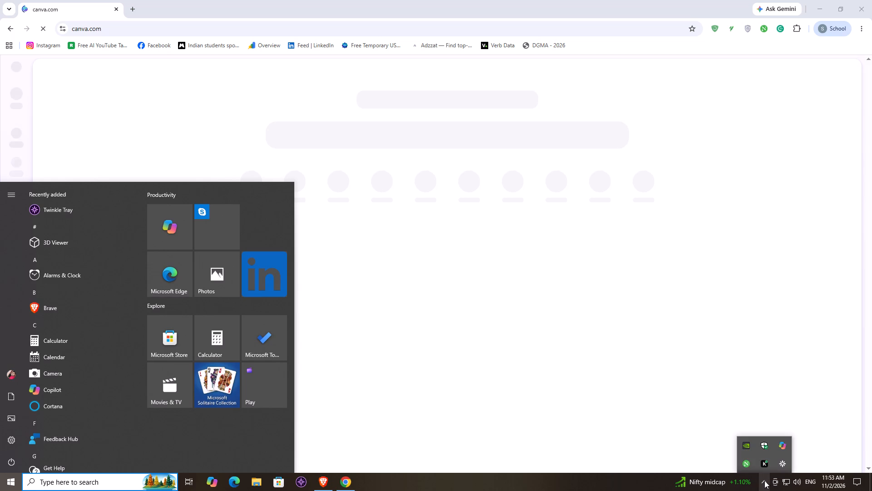
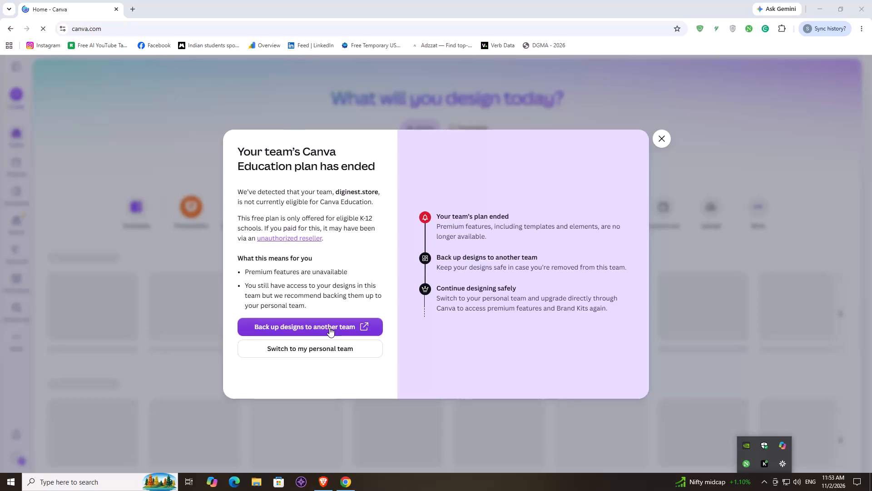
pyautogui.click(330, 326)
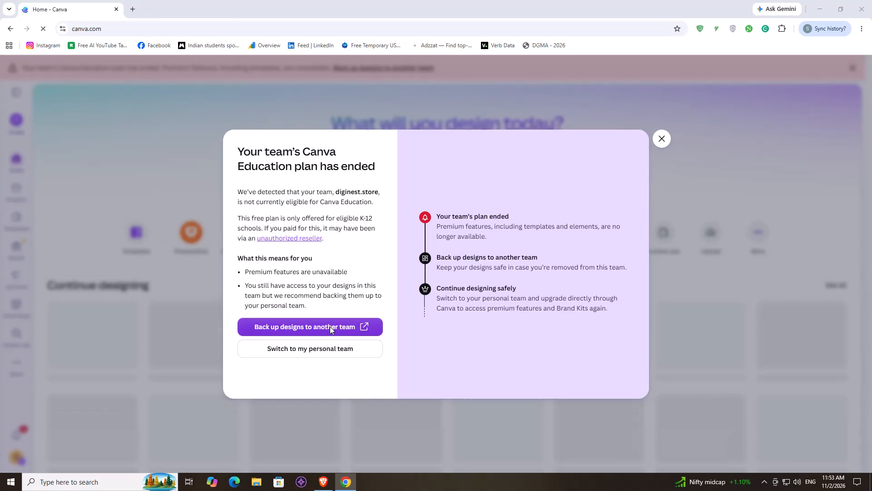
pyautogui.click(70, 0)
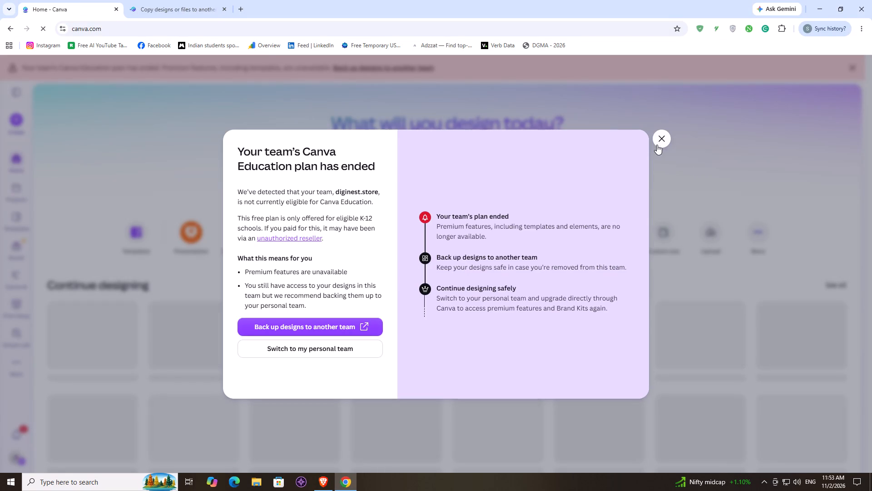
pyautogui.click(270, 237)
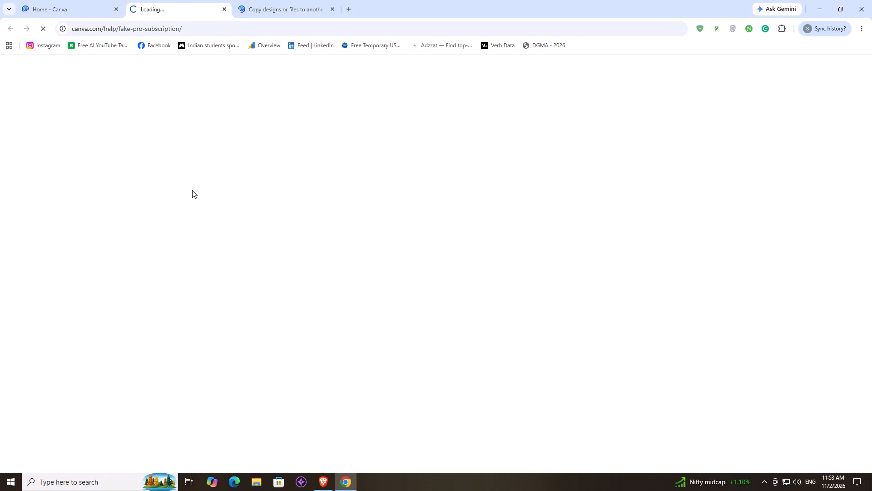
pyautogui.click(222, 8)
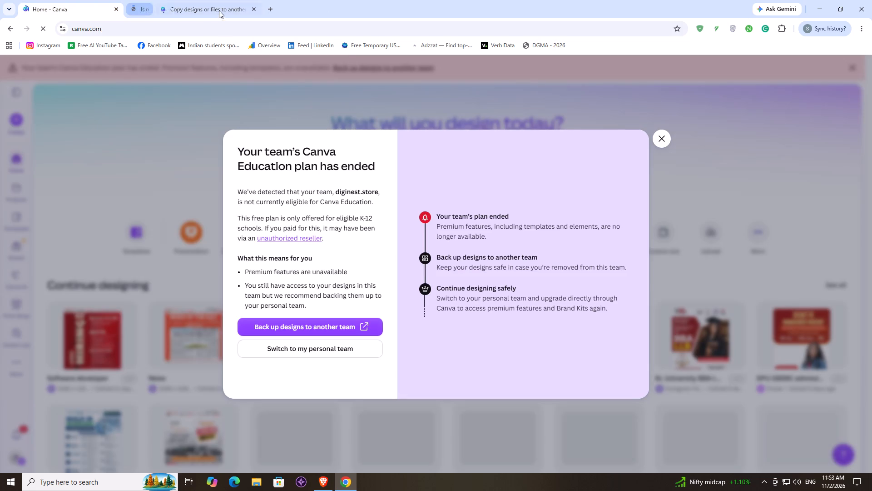
# Dismiss the plan notice, open the Software developer design from the recent designs, close the leftover help tab and check the design's pages.
pyautogui.click(661, 141)
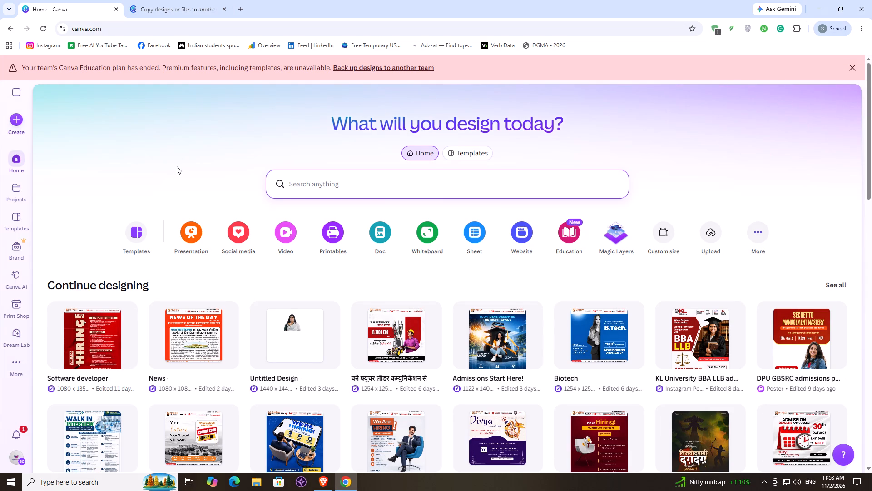
pyautogui.scroll(-2, 178, 167)
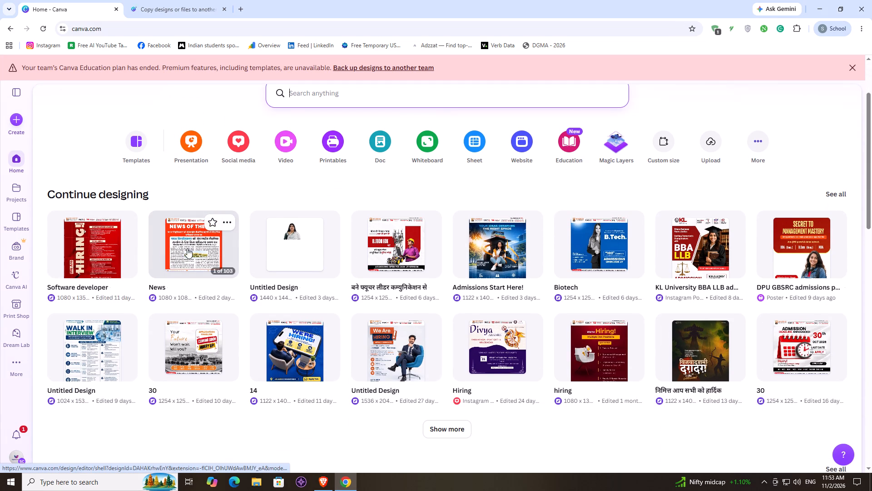
pyautogui.click(88, 240)
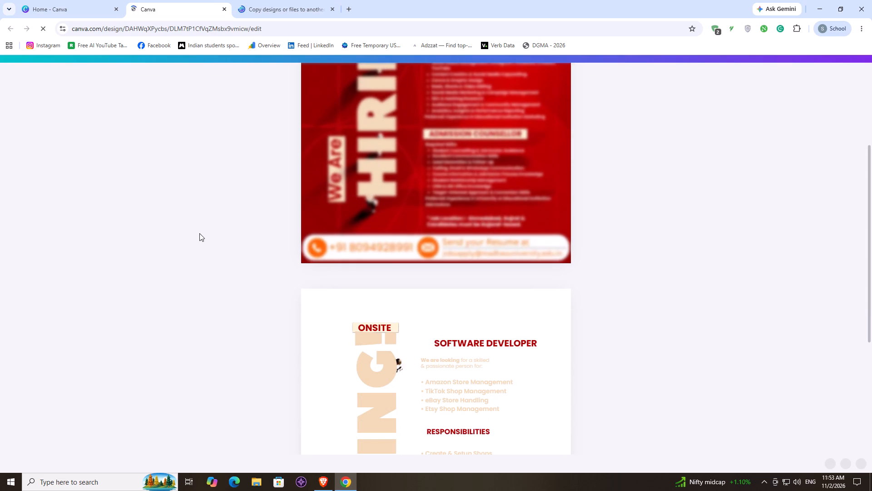
pyautogui.click(282, 0)
pyautogui.click(332, 10)
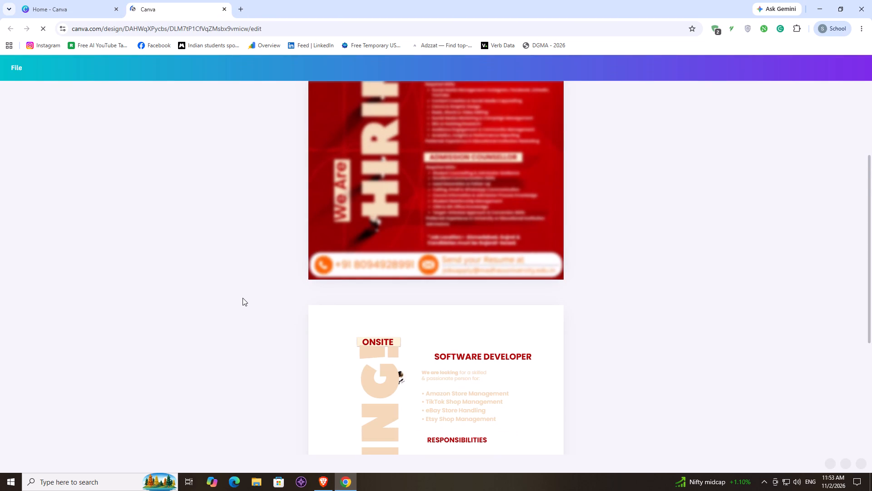
pyautogui.scroll(-5, 682, 326)
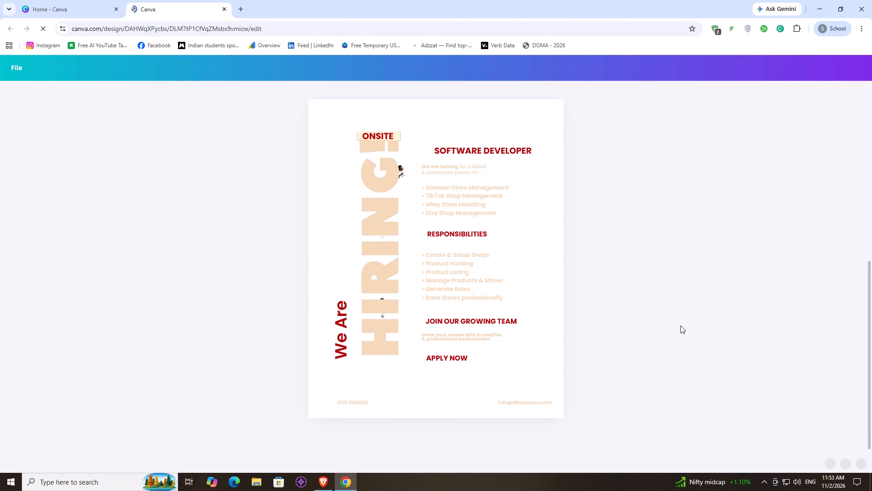
pyautogui.scroll(9, 677, 324)
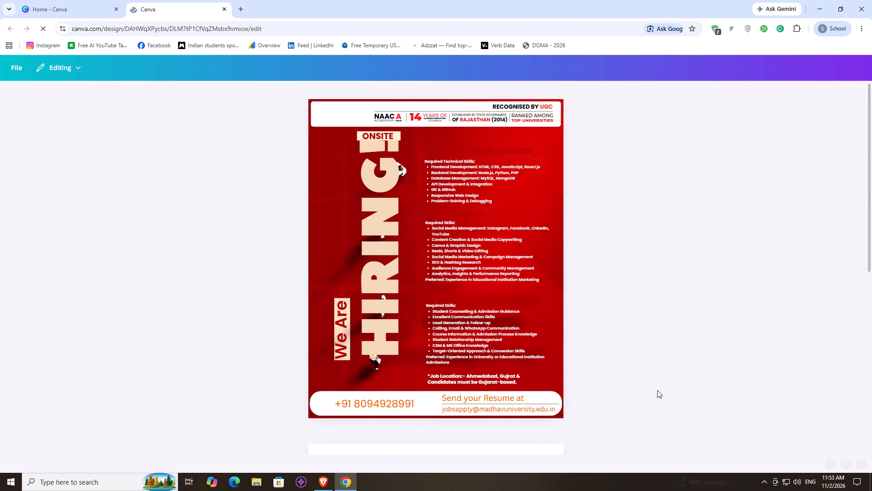
pyautogui.scroll(-2, 659, 366)
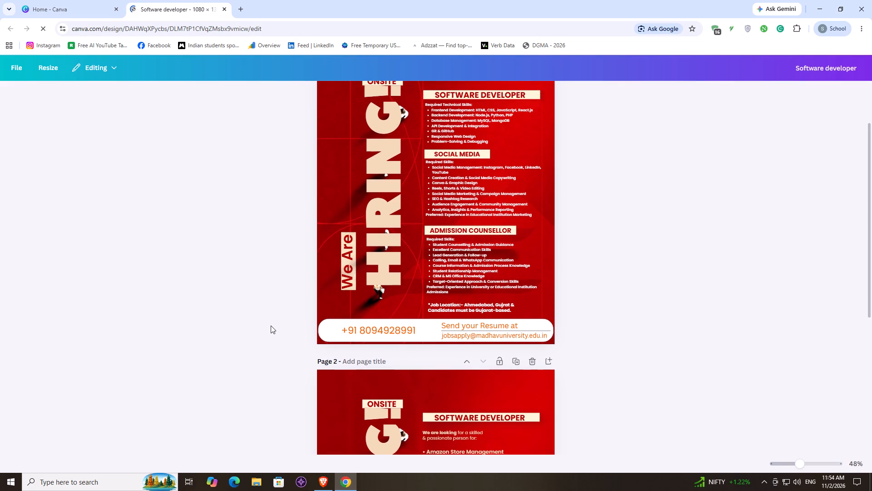
# Switch to the hiring poster in Brave and delete the Graphic Designer entry with its search icon and arrow from page 1's role list.
pyautogui.click(330, 486)
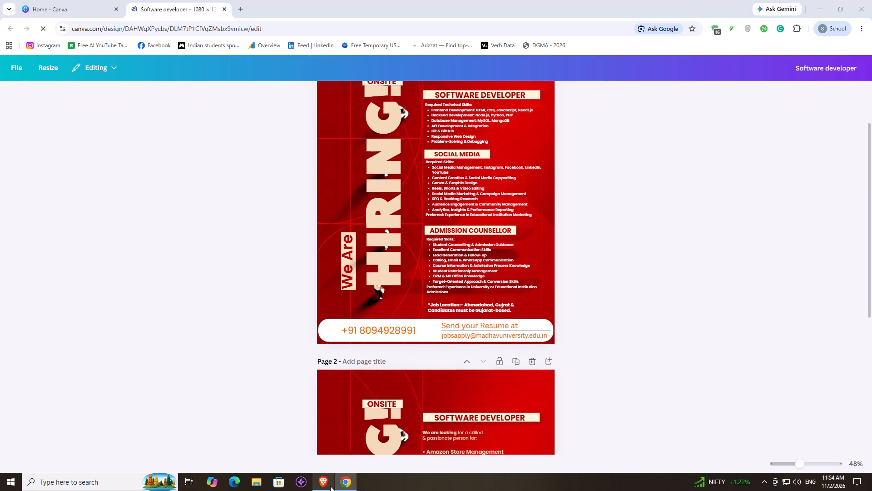
pyautogui.scroll(5, 733, 265)
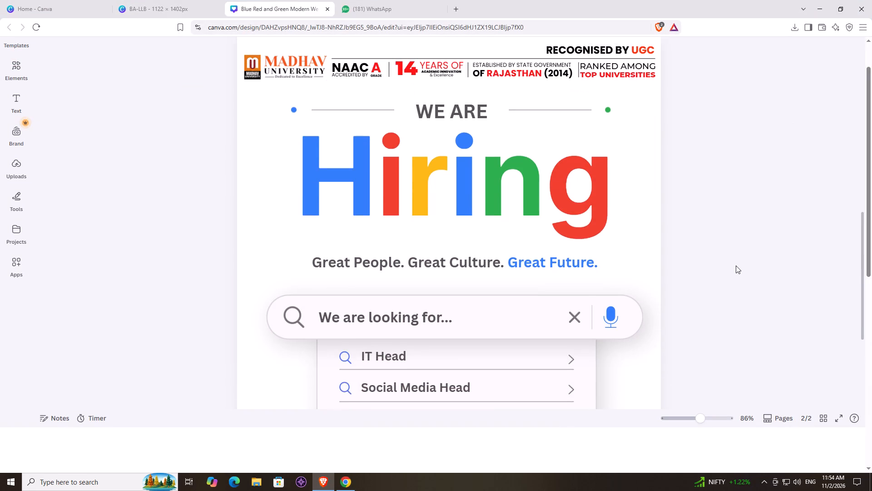
pyautogui.scroll(-4, 733, 240)
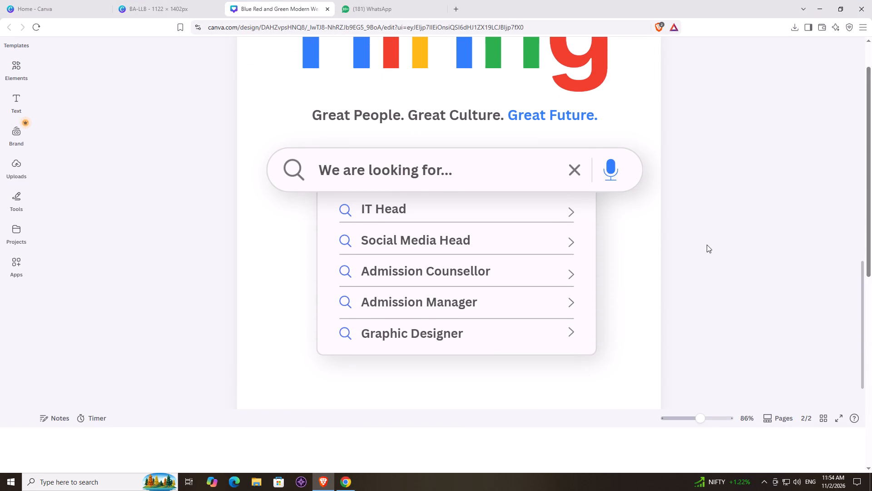
pyautogui.scroll(13, 714, 264)
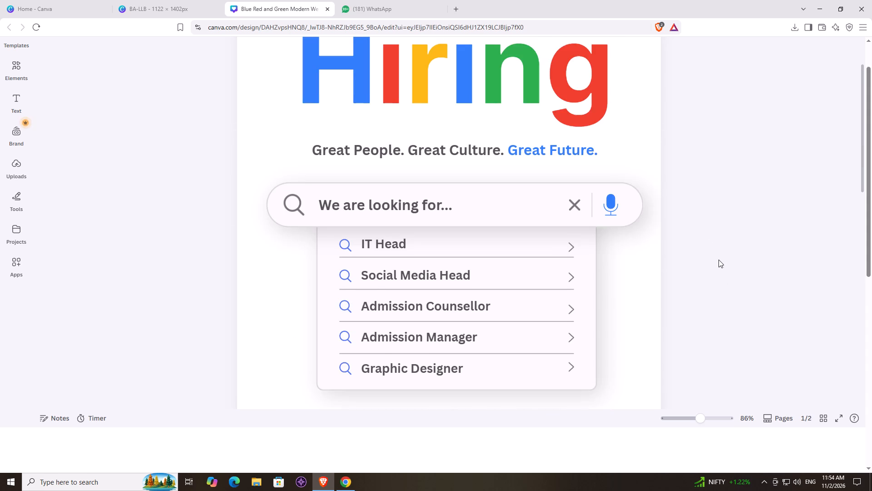
pyautogui.scroll(-2, 718, 264)
pyautogui.click(456, 283)
pyautogui.press('Delete')
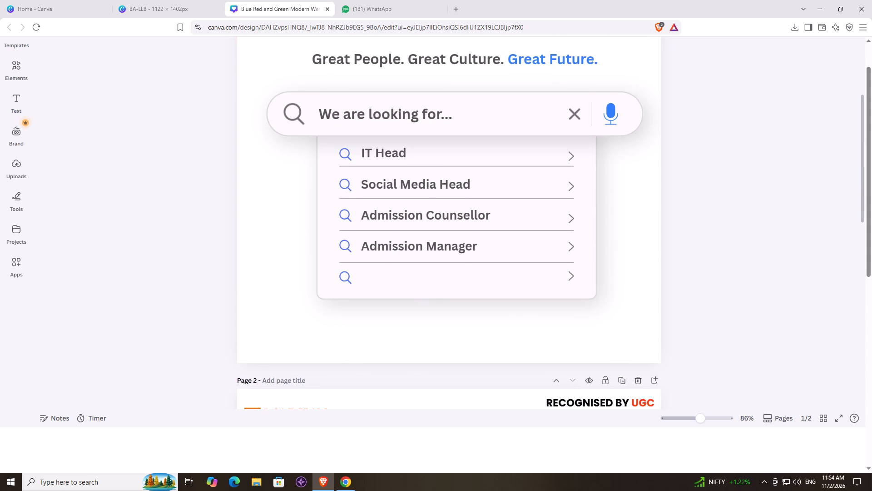
pyautogui.click(342, 278)
pyautogui.press('Delete')
pyautogui.click(570, 274)
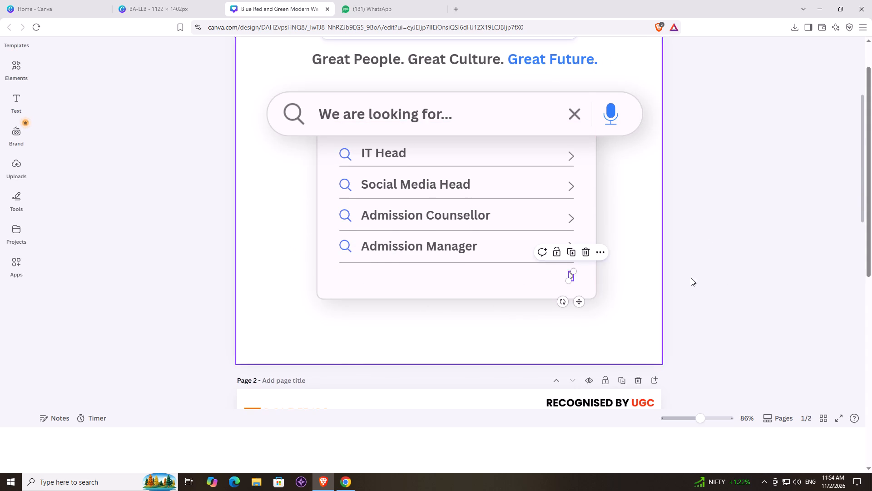
pyautogui.press('Delete')
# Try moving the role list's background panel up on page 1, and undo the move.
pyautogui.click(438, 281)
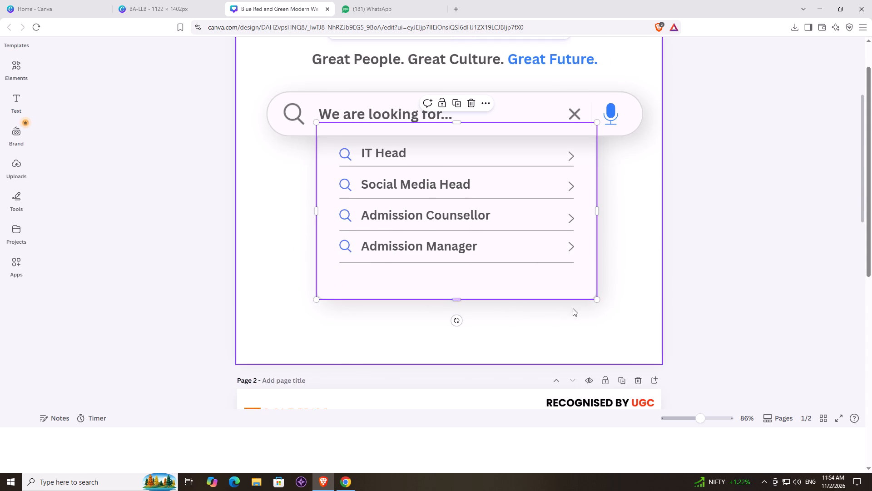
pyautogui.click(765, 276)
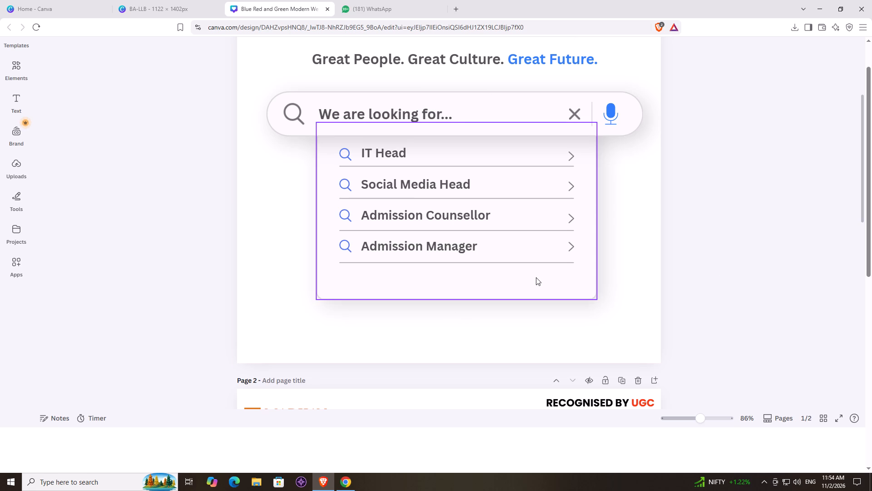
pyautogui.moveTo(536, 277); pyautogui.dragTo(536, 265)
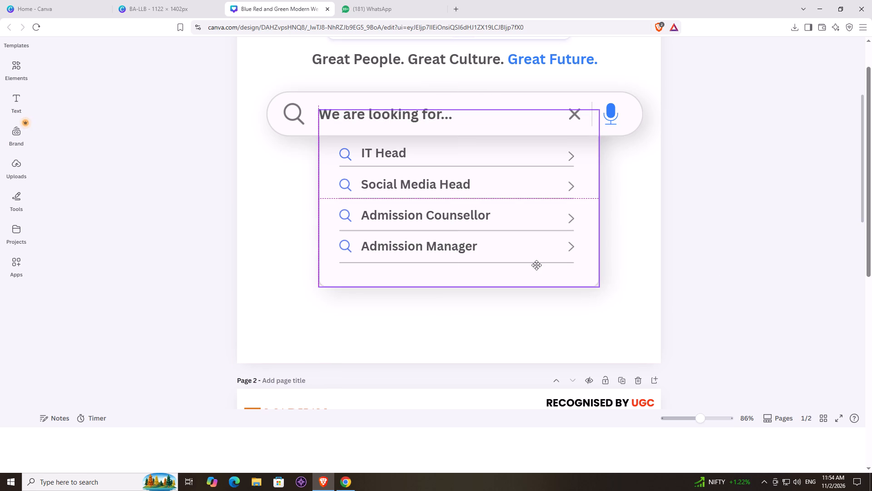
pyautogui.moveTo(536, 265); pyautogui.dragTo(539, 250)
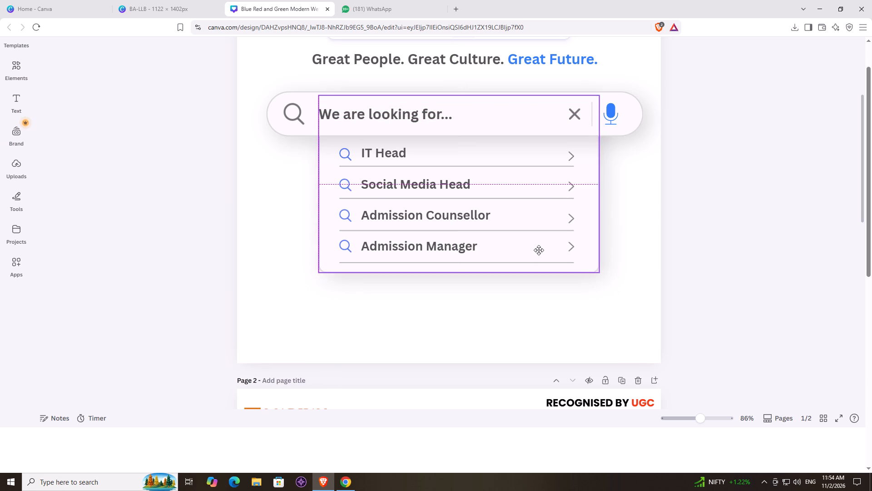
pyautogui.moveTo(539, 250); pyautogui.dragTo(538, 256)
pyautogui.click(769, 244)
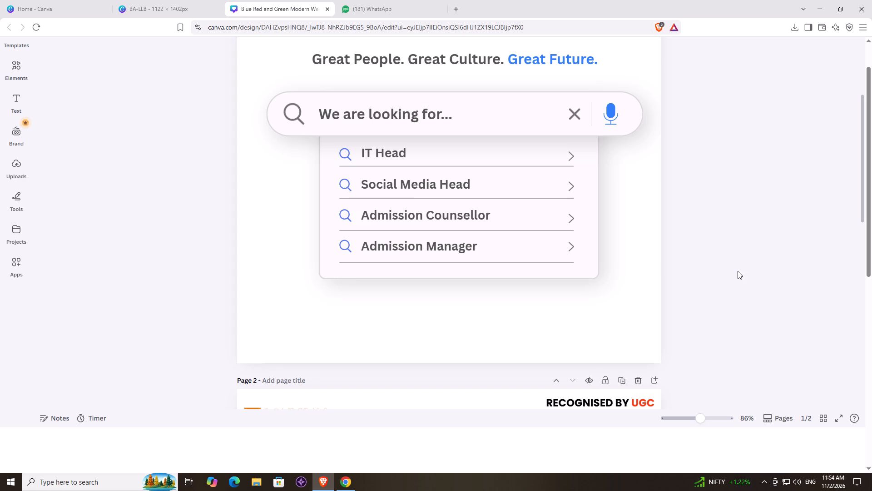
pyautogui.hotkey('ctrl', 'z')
# Delete the divider line beneath Admission Manager in page 1's role list.
pyautogui.scroll(-7, 736, 269)
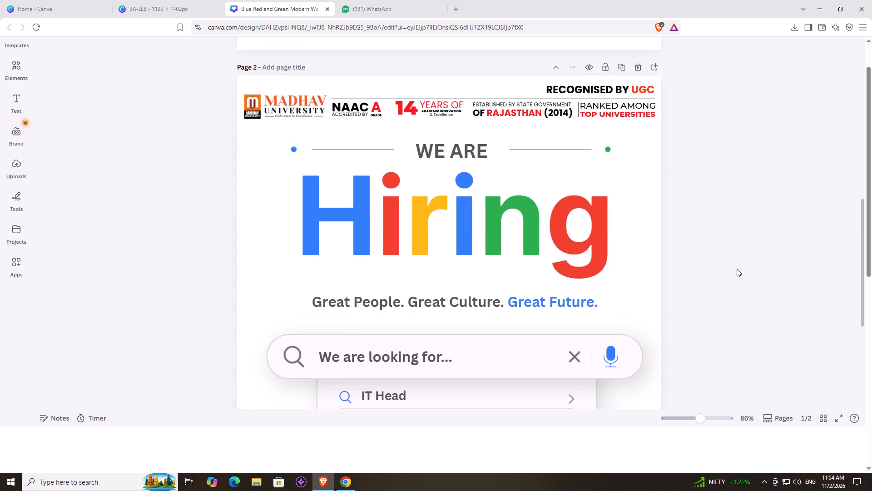
pyautogui.scroll(-6, 737, 269)
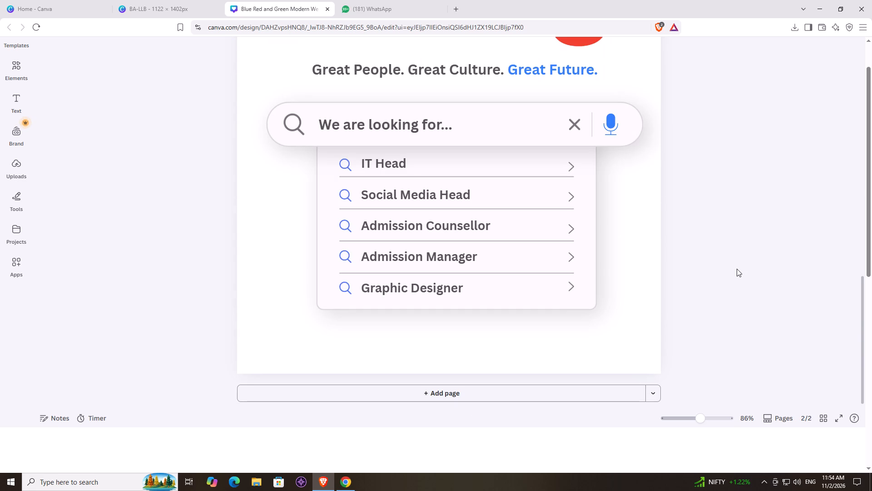
pyautogui.scroll(11, 737, 271)
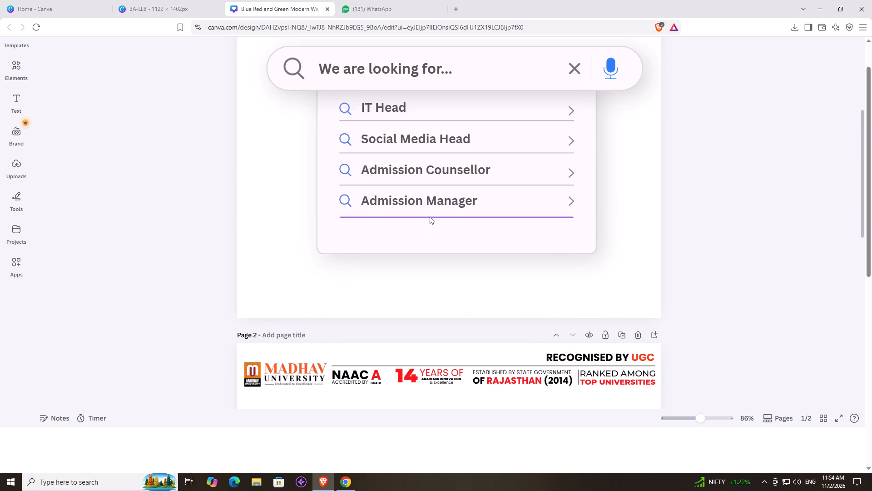
pyautogui.click(430, 216)
pyautogui.press('Delete')
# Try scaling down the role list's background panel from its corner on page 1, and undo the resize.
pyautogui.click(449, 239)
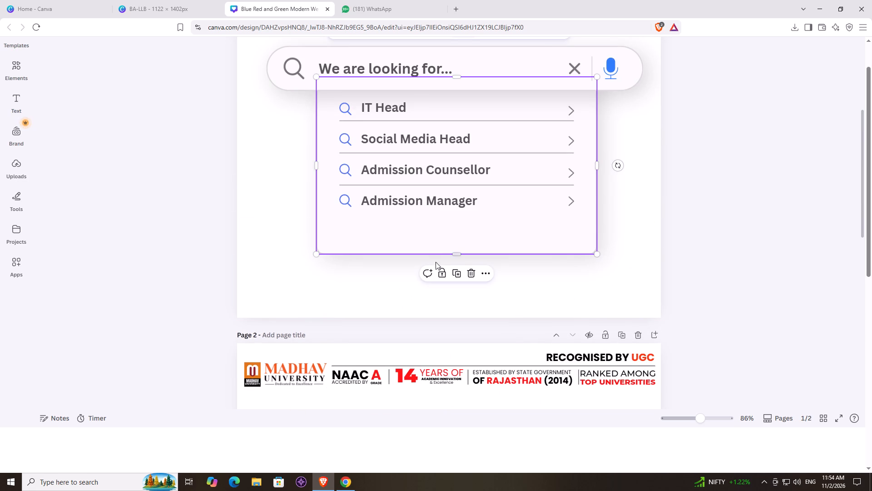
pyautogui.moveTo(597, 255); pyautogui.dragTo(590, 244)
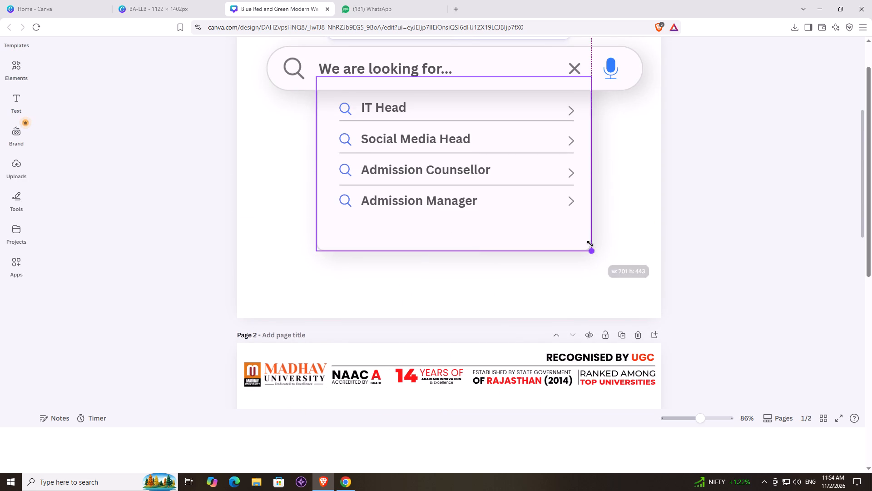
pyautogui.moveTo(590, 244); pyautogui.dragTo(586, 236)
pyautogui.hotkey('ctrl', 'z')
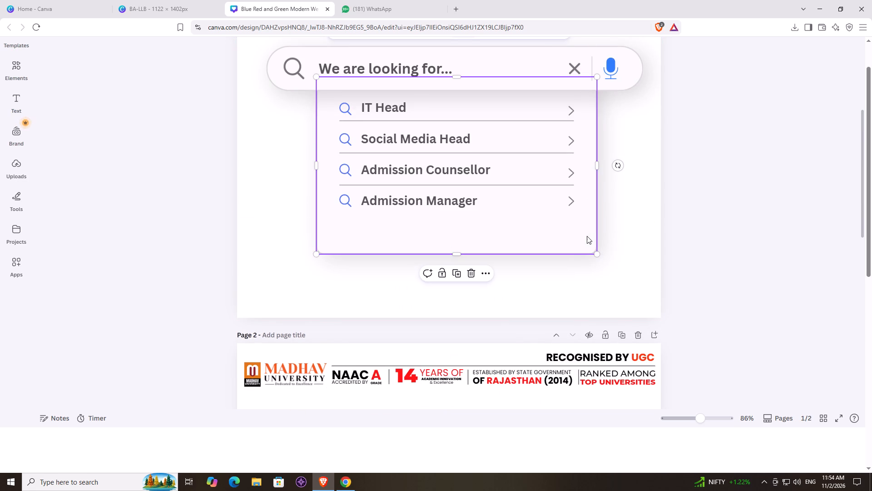
# Move page 1's role list background panel up so its lower edge sits just beneath Admission Manager.
pyautogui.moveTo(484, 236); pyautogui.dragTo(481, 222)
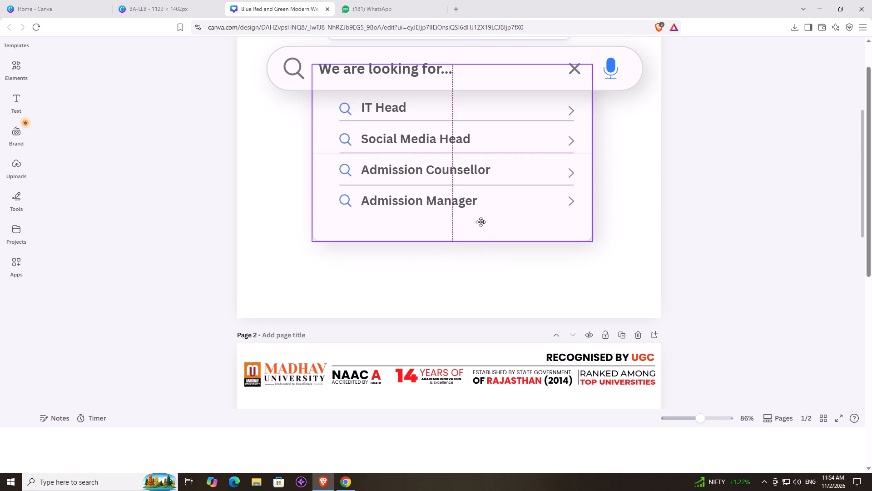
pyautogui.moveTo(481, 222); pyautogui.dragTo(485, 208)
pyautogui.click(723, 196)
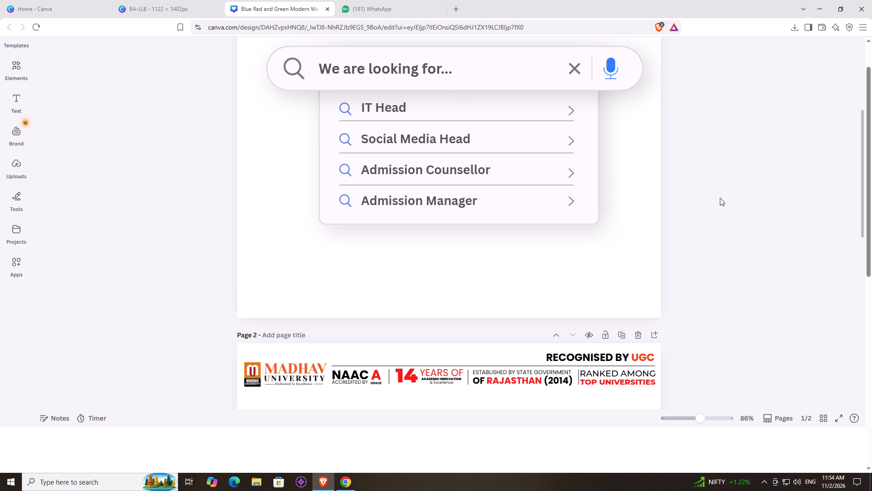
# Copy the contact footer from page 1 of the Software developer design in Chrome and paste it into page 1 of the hiring poster in Brave.
pyautogui.click(340, 483)
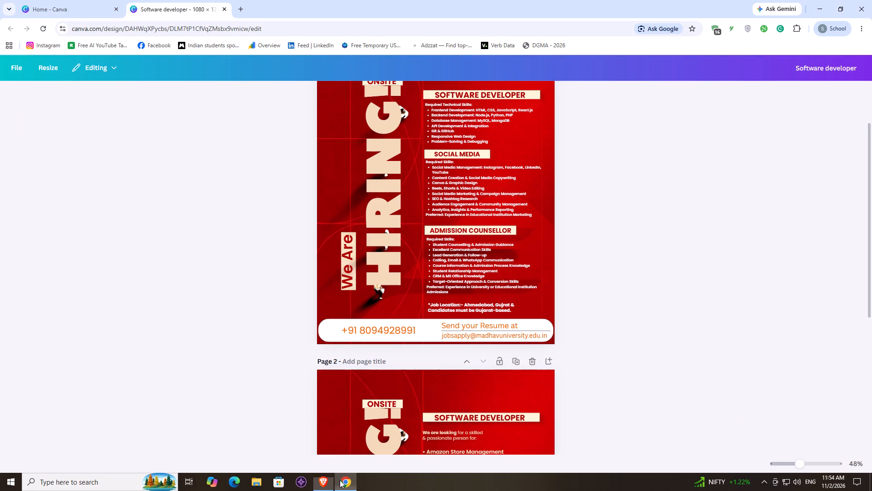
pyautogui.moveTo(279, 327); pyautogui.dragTo(446, 340)
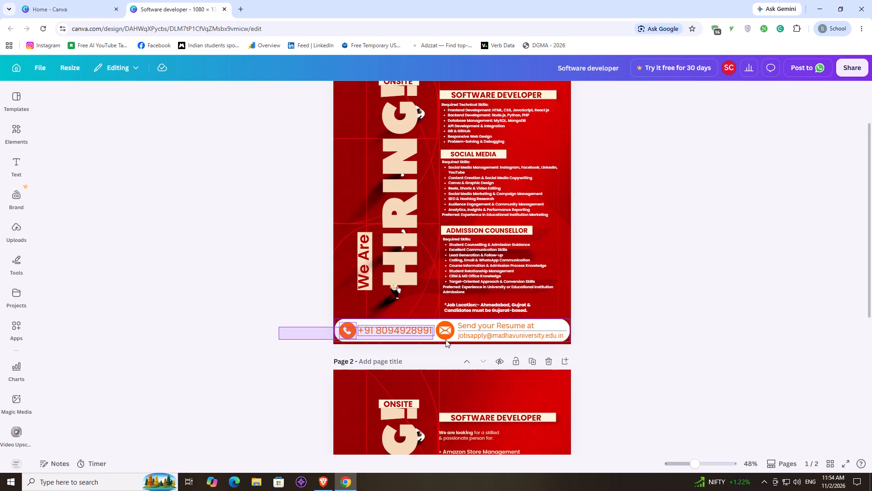
pyautogui.moveTo(446, 340); pyautogui.dragTo(530, 340)
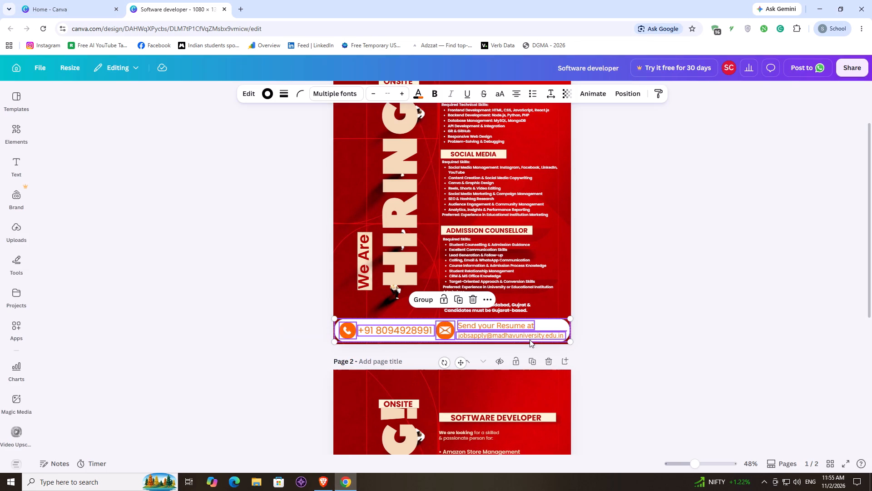
pyautogui.hotkey('ctrl', 'c')
pyautogui.click(324, 482)
pyautogui.click(430, 277)
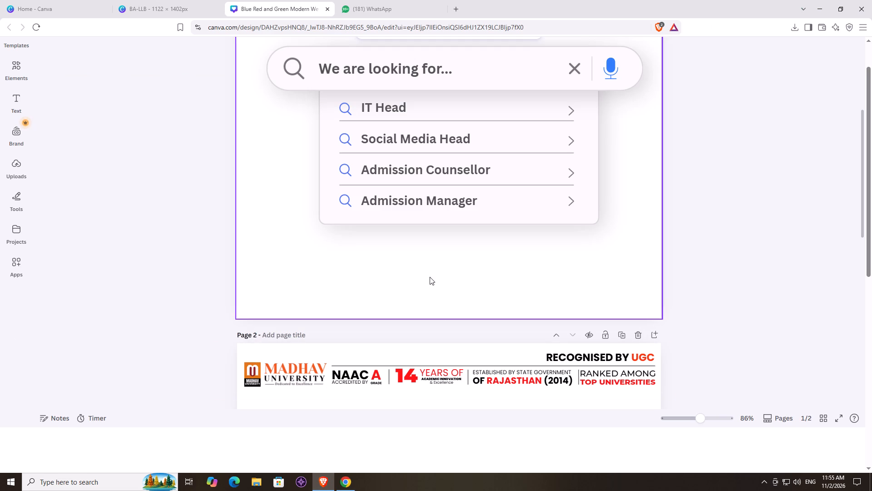
pyautogui.hotkey('ctrl', 'v')
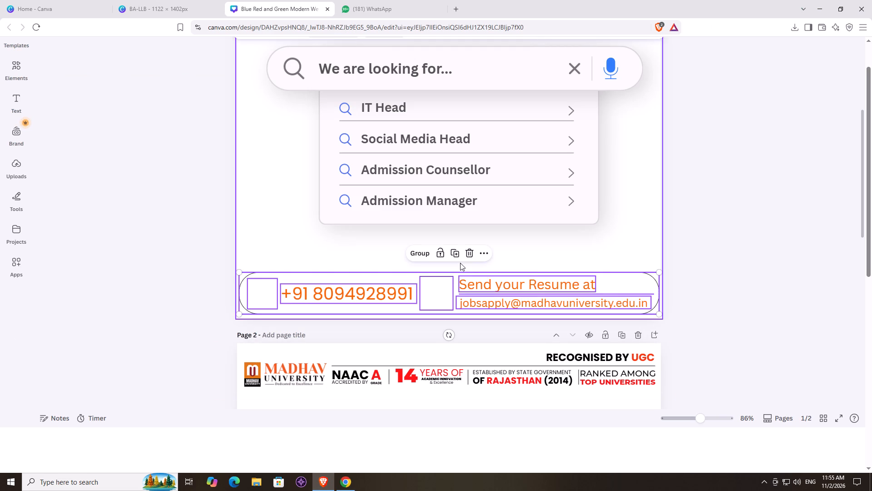
pyautogui.click(727, 265)
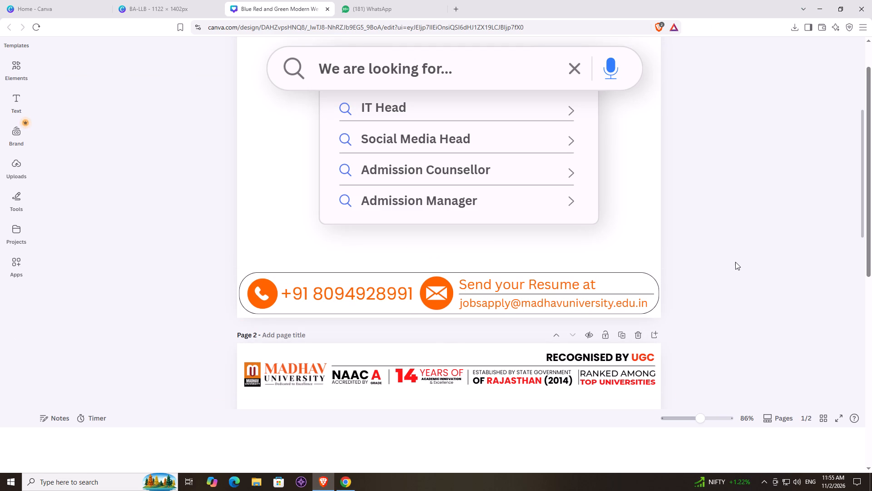
pyautogui.click(738, 265)
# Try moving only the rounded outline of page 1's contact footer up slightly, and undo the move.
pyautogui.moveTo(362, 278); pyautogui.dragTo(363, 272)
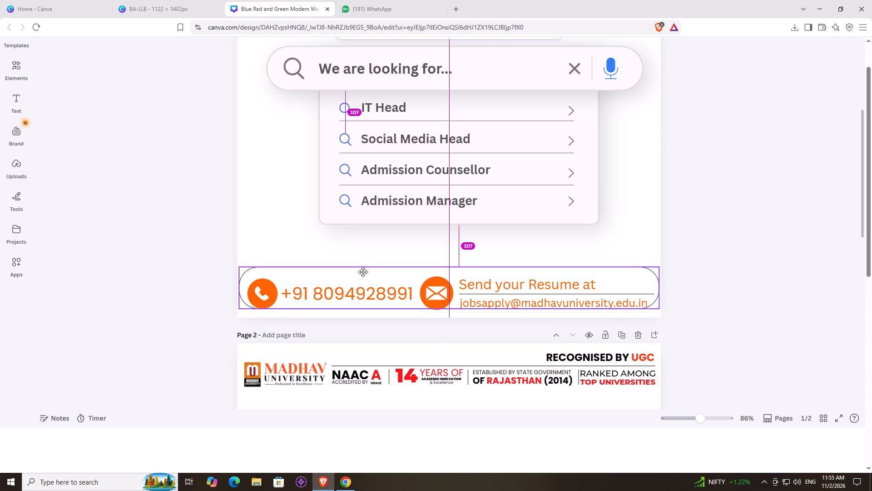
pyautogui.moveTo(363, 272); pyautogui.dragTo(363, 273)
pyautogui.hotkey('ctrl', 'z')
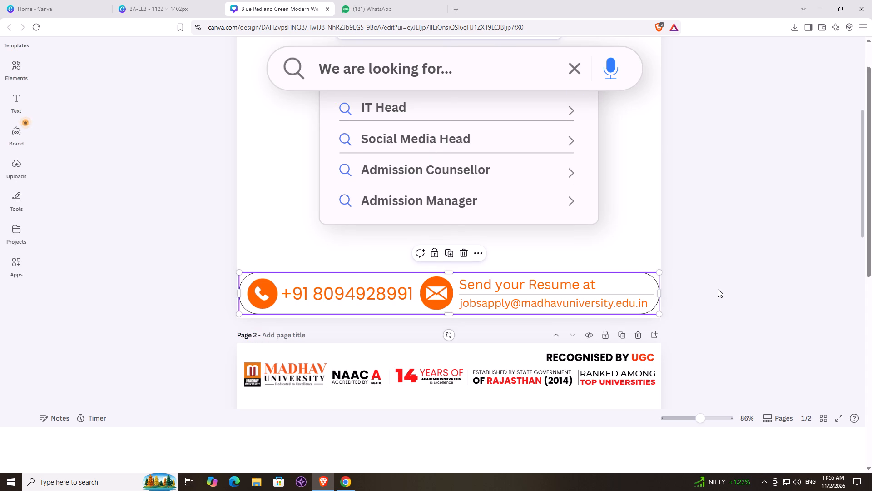
# Move the whole contact footer, with its outline, icons and text, up slightly from page 1's lower edge.
pyautogui.click(724, 287)
pyautogui.moveTo(753, 262); pyautogui.dragTo(155, 313)
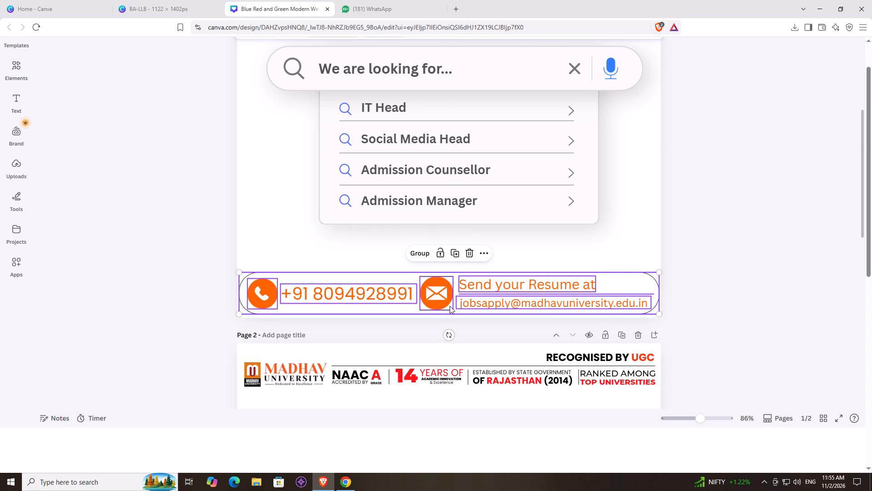
pyautogui.moveTo(460, 299); pyautogui.dragTo(460, 295)
pyautogui.click(721, 302)
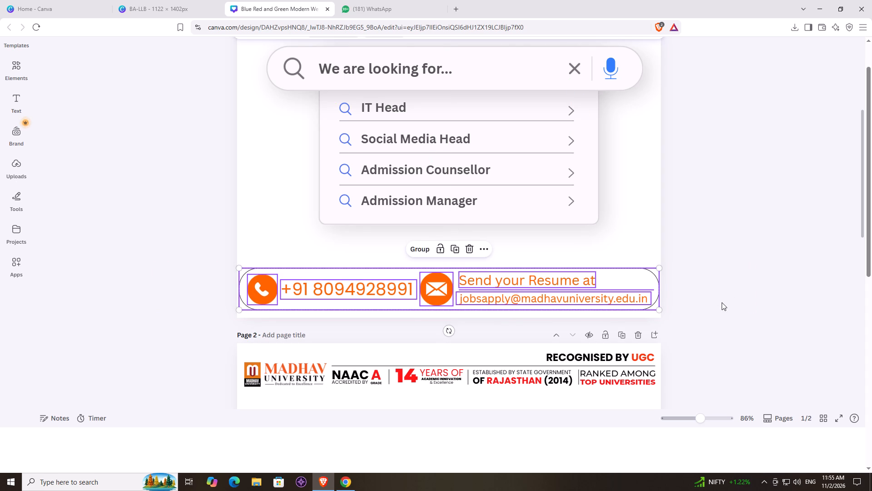
pyautogui.click(732, 295)
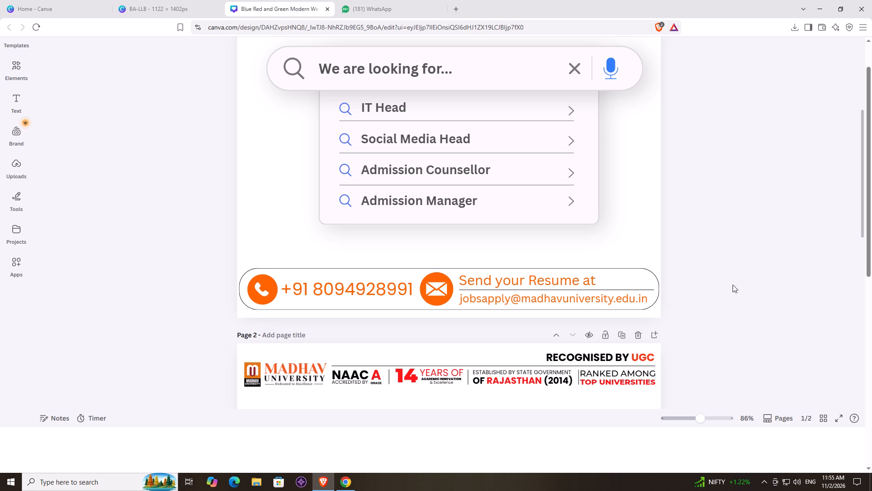
pyautogui.click(734, 270)
# Enlarge page 1's We Are Hiring heading, tagline, search bar and role list together, centred between the university header and the contact footer.
pyautogui.scroll(2, 735, 267)
pyautogui.keyDown('ctrl'); pyautogui.scroll(-3, 737, 268); pyautogui.keyUp('ctrl')
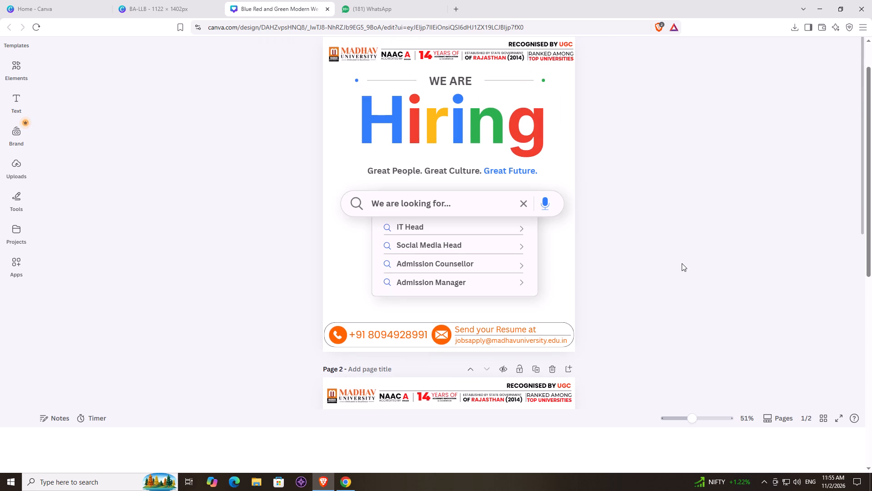
pyautogui.moveTo(620, 77); pyautogui.dragTo(300, 294)
pyautogui.moveTo(476, 175); pyautogui.dragTo(476, 187)
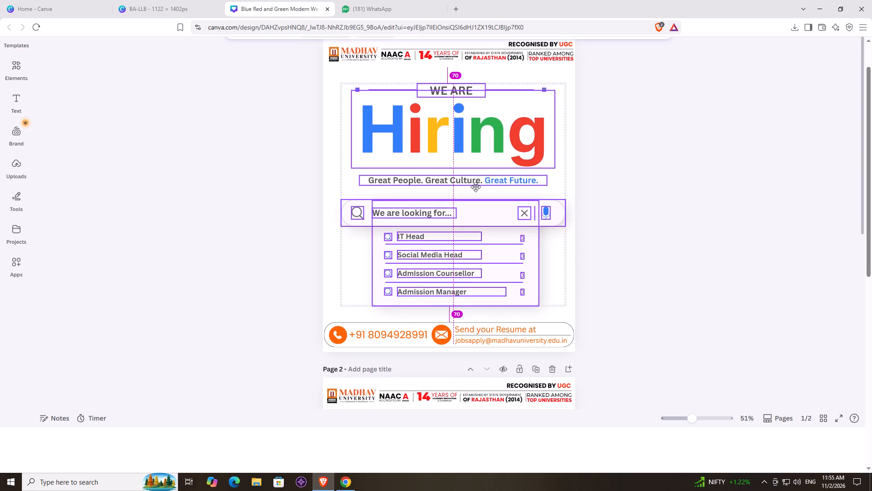
pyautogui.moveTo(476, 187); pyautogui.dragTo(466, 172)
pyautogui.moveTo(555, 294); pyautogui.dragTo(568, 310)
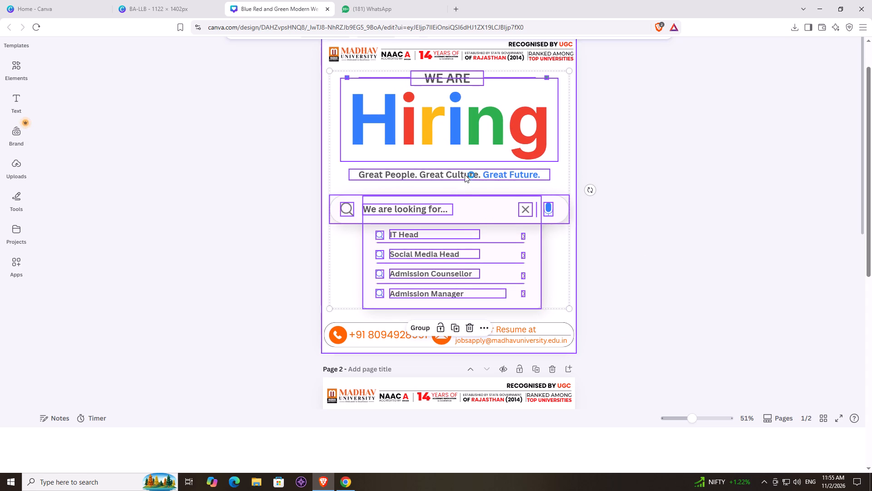
# Move page 1's grouped We Are Hiring heading, tagline, search bar and role list down slightly, closer to the contact footer.
pyautogui.moveTo(465, 172); pyautogui.dragTo(465, 177)
pyautogui.doubleClick(651, 162)
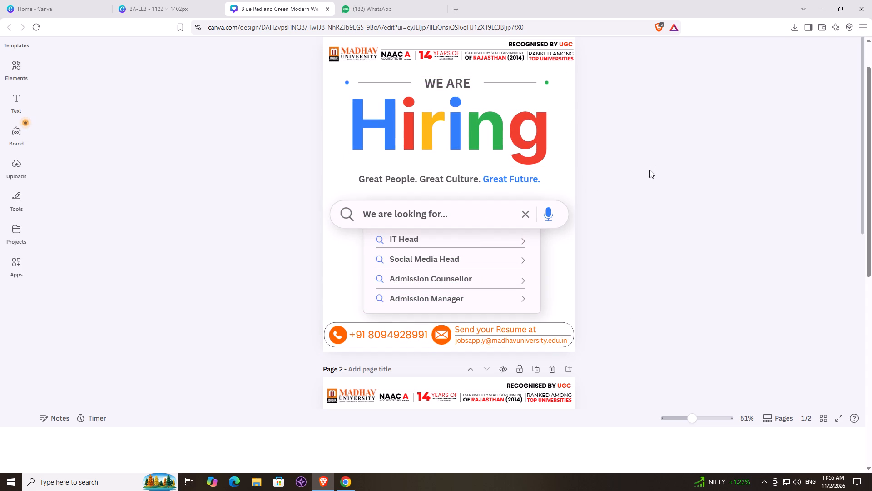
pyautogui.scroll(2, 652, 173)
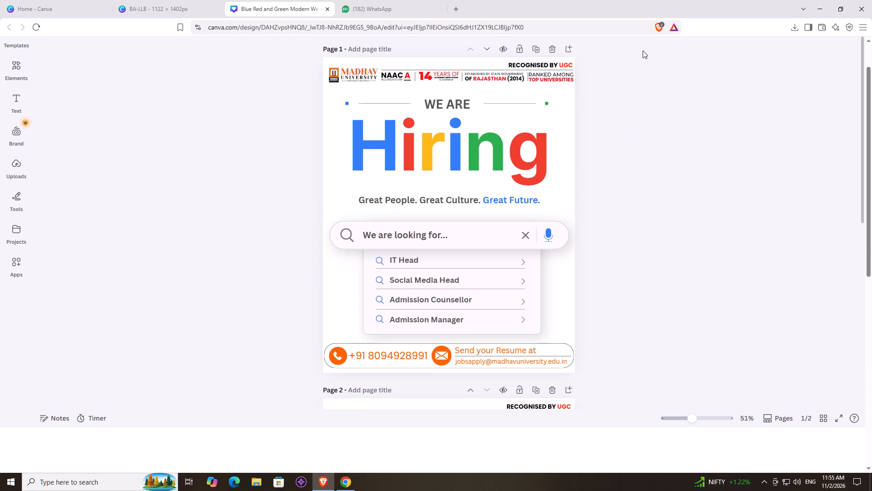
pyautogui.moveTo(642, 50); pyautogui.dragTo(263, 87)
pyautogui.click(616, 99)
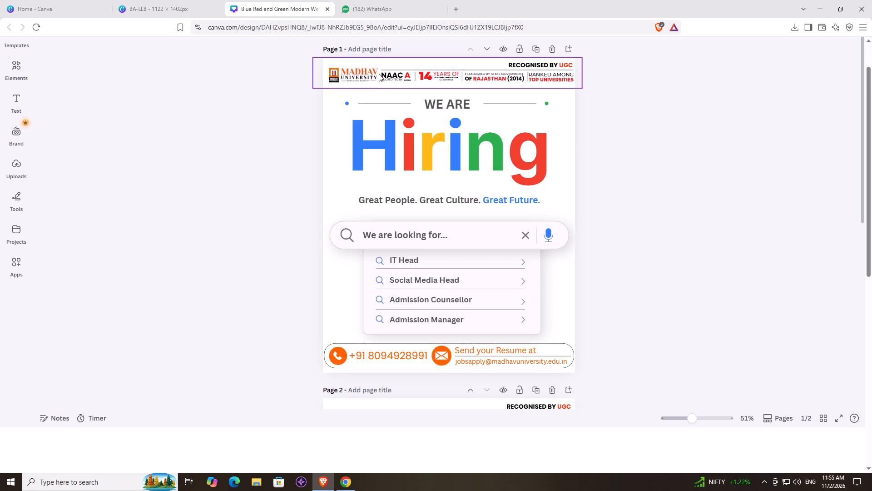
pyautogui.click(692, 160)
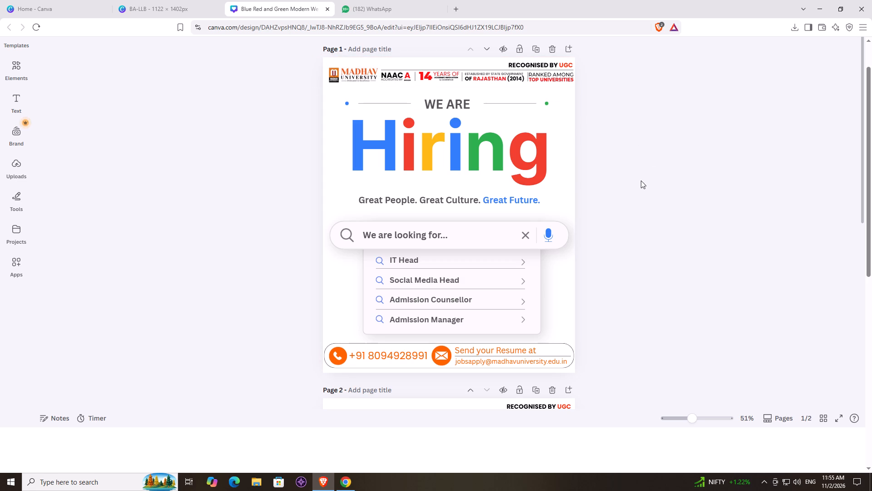
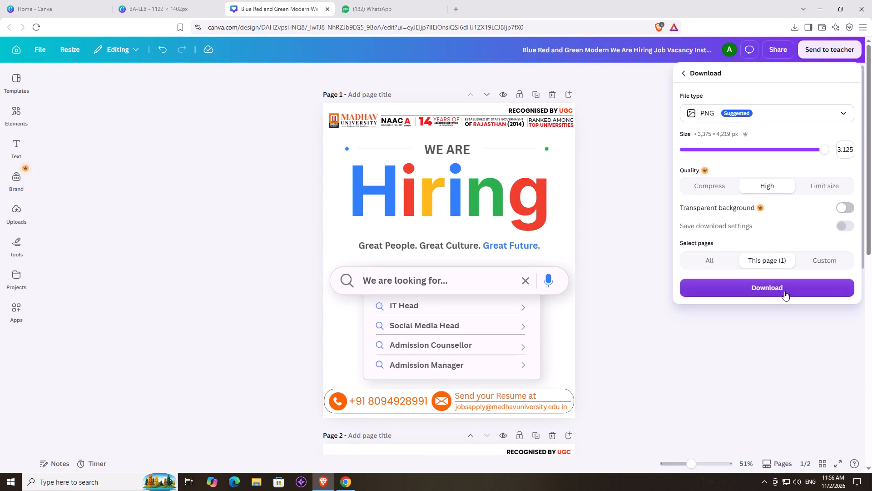
# Download page 1 of the hiring poster as a PNG image and save it in the Downloads folder.
pyautogui.click(784, 291)
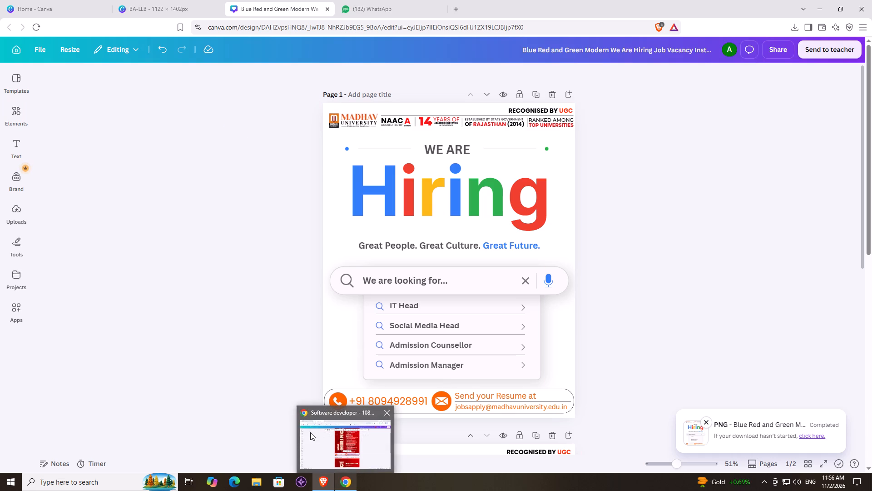
pyautogui.click(725, 203)
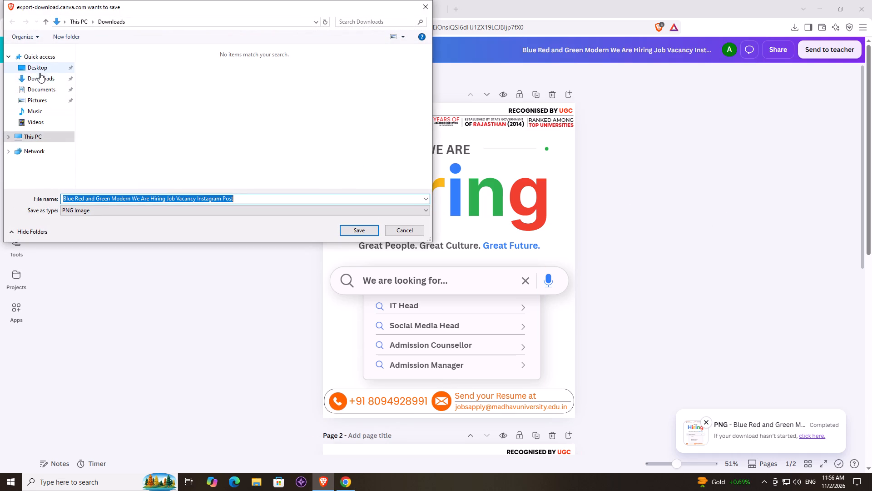
pyautogui.click(40, 75)
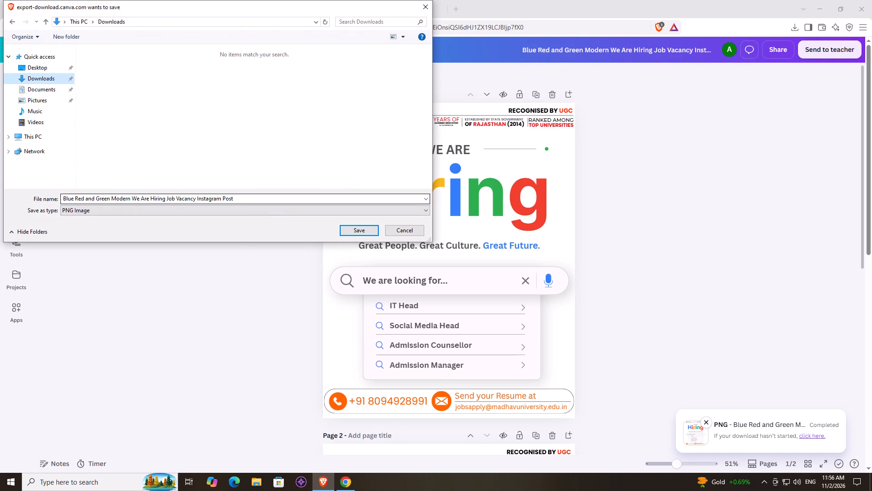
pyautogui.click(356, 230)
# Open the downloaded hiring poster image in Photos to check it.
pyautogui.click(713, 50)
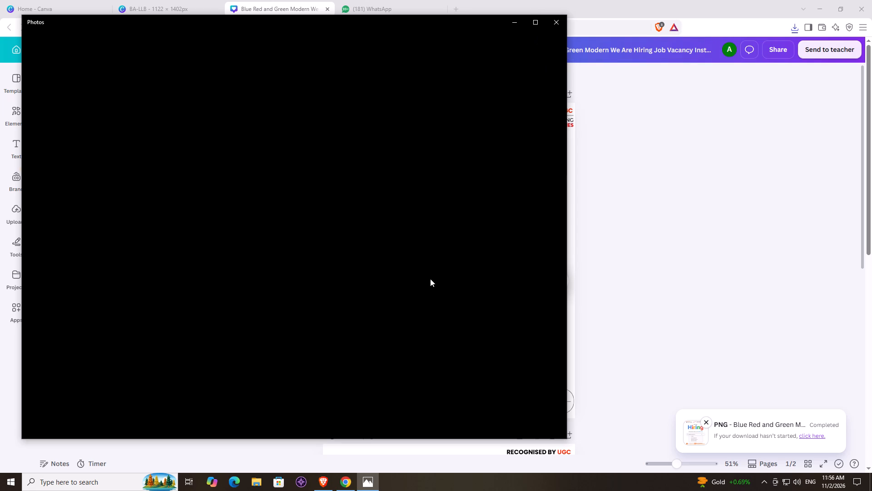
# Close the blank Photos window and try to open the downloaded hiring poster PNG from the recent download history.
pyautogui.click(551, 22)
pyautogui.click(801, 27)
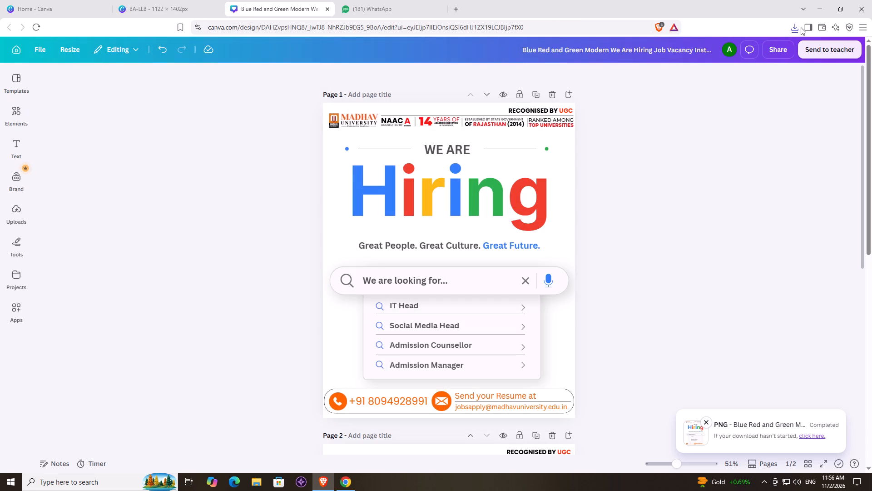
pyautogui.click(795, 27)
pyautogui.click(718, 70)
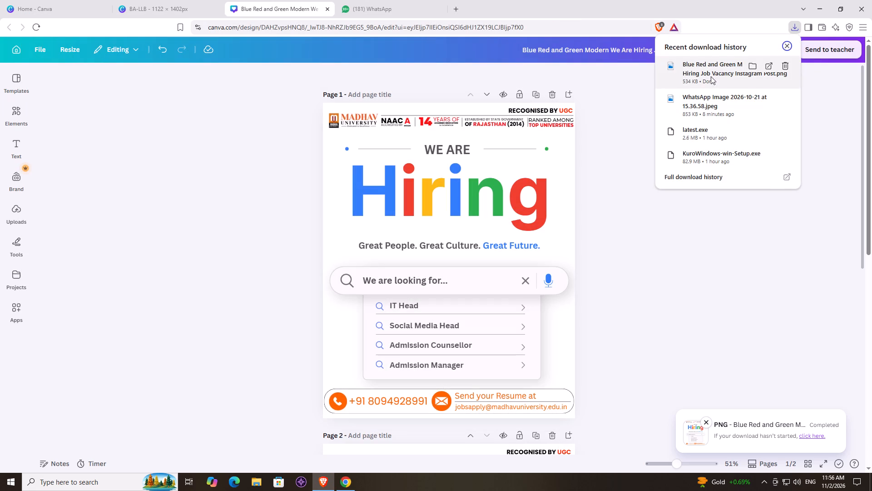
pyautogui.click(709, 70)
pyautogui.click(716, 72)
pyautogui.click(706, 294)
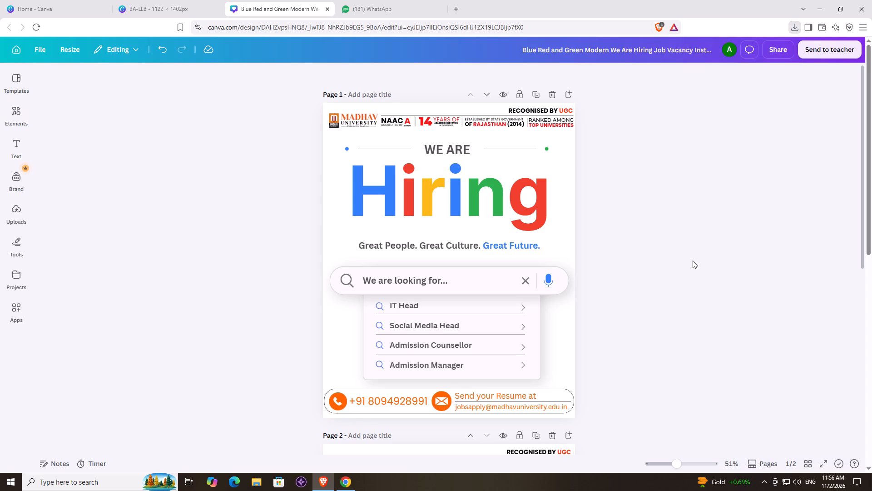
# Download page 1 of the hiring poster again as a high-quality PNG and save it in the Downloads folder.
pyautogui.click(788, 53)
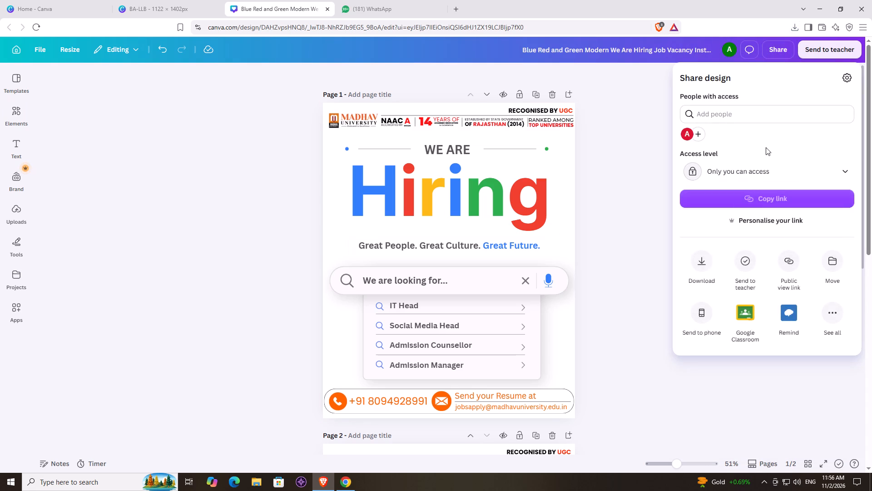
pyautogui.click(700, 265)
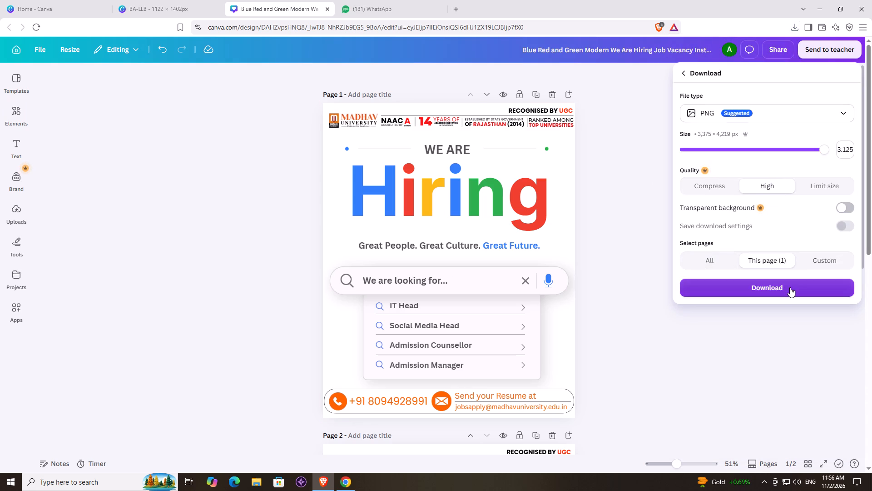
pyautogui.click(790, 287)
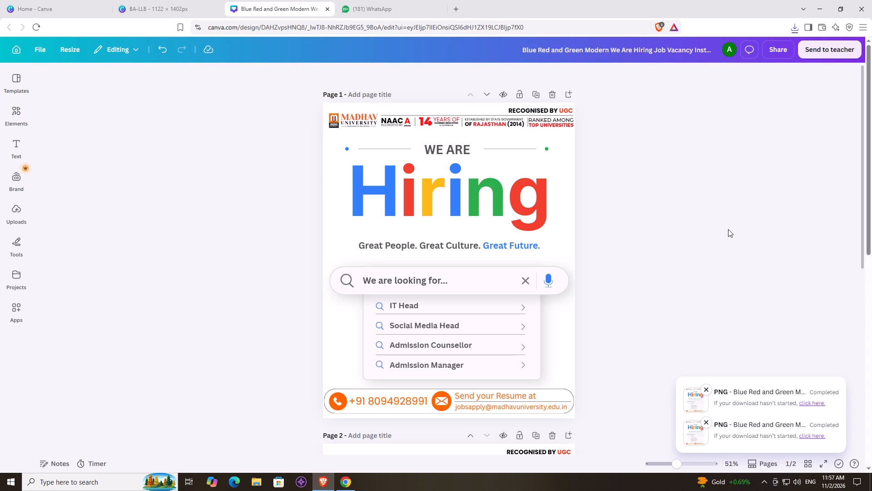
pyautogui.click(40, 77)
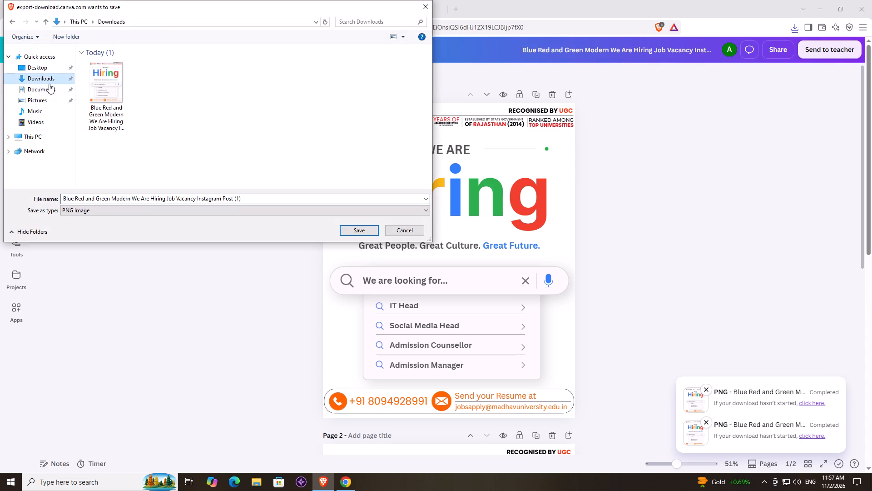
pyautogui.click(359, 230)
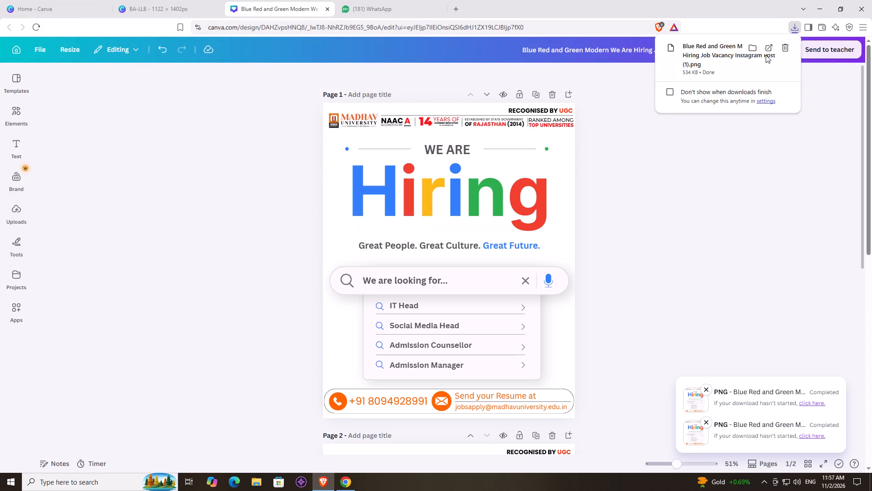
# Show the new download in its folder and try to open the hiring poster PNG in Photos.
pyautogui.click(749, 49)
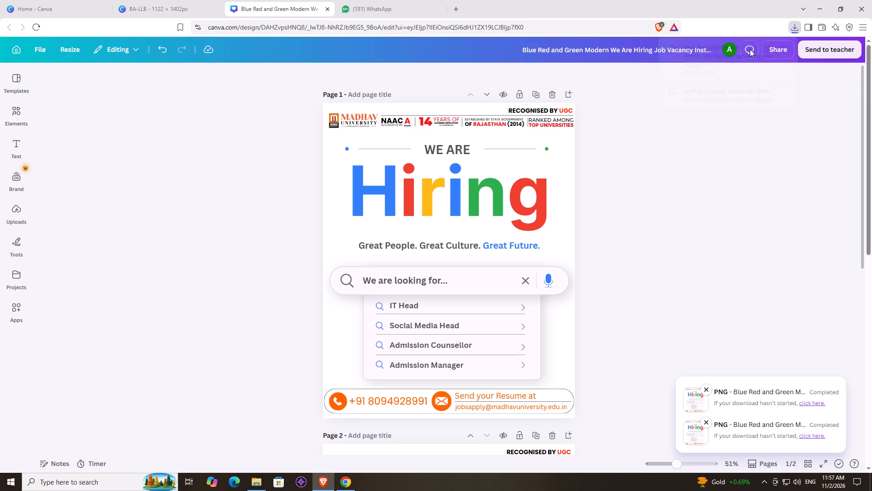
pyautogui.click(252, 461)
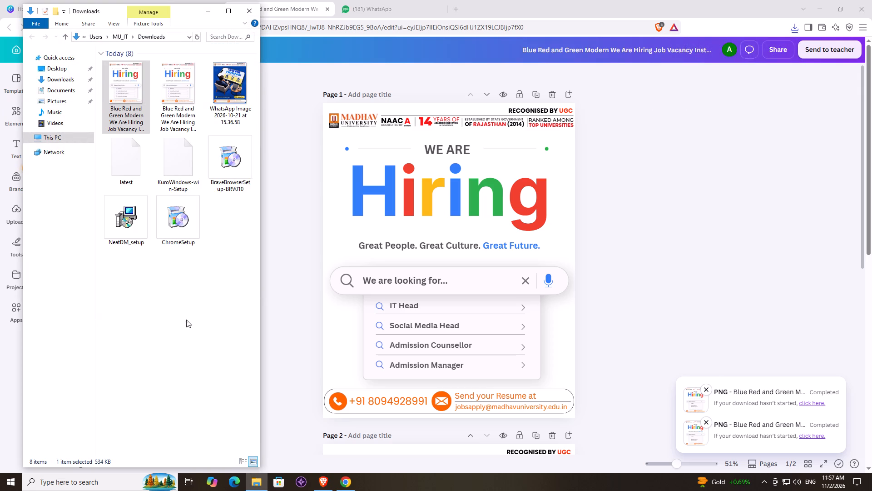
pyautogui.doubleClick(123, 104)
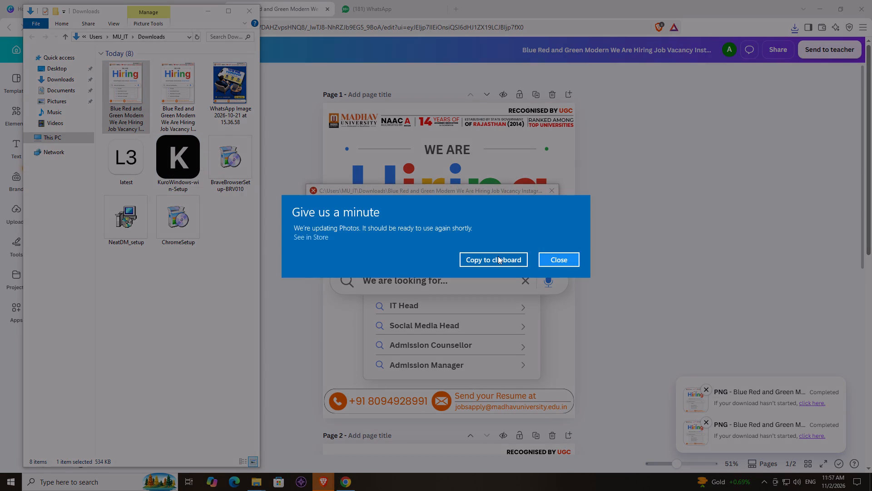
# Open the Microsoft Store page for Photos from the update notice and dismiss the file error dialogs.
pyautogui.click(305, 235)
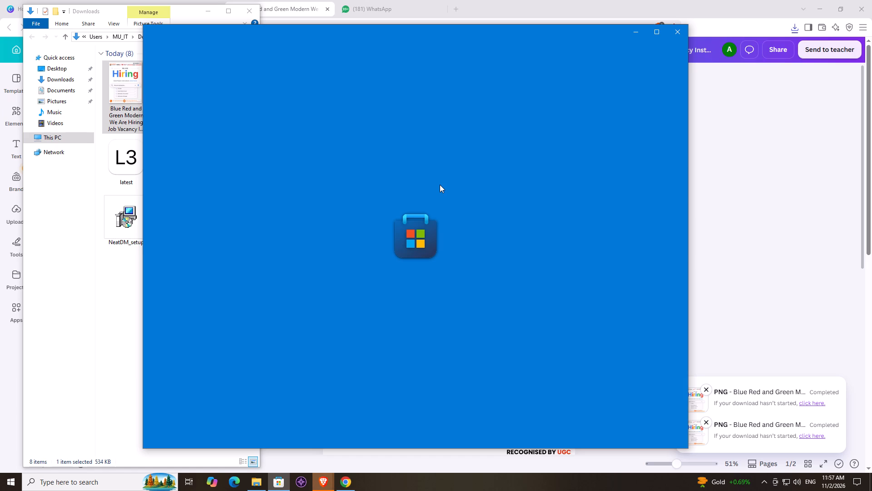
pyautogui.click(327, 484)
pyautogui.click(367, 427)
pyautogui.click(323, 484)
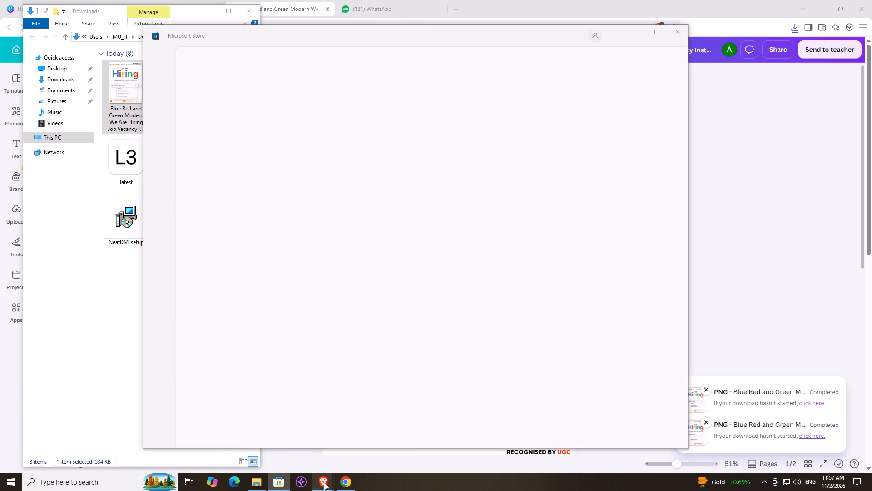
pyautogui.click(540, 252)
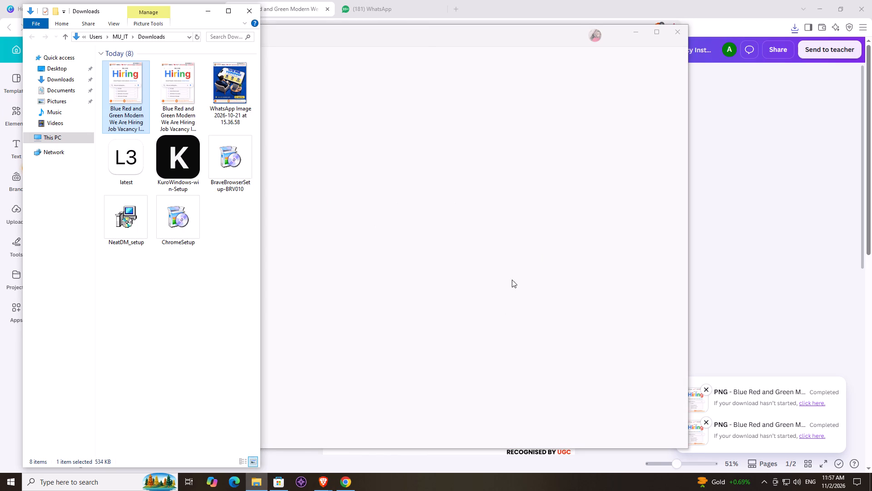
pyautogui.click(326, 481)
pyautogui.click(382, 449)
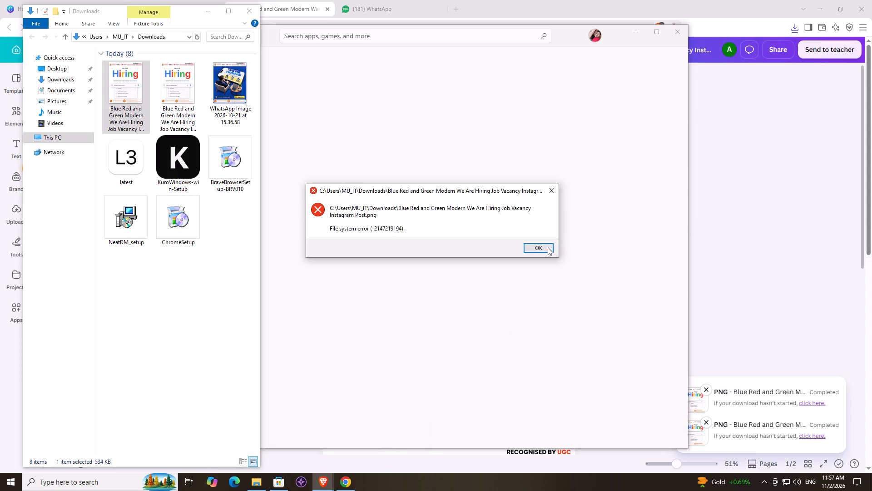
pyautogui.click(546, 248)
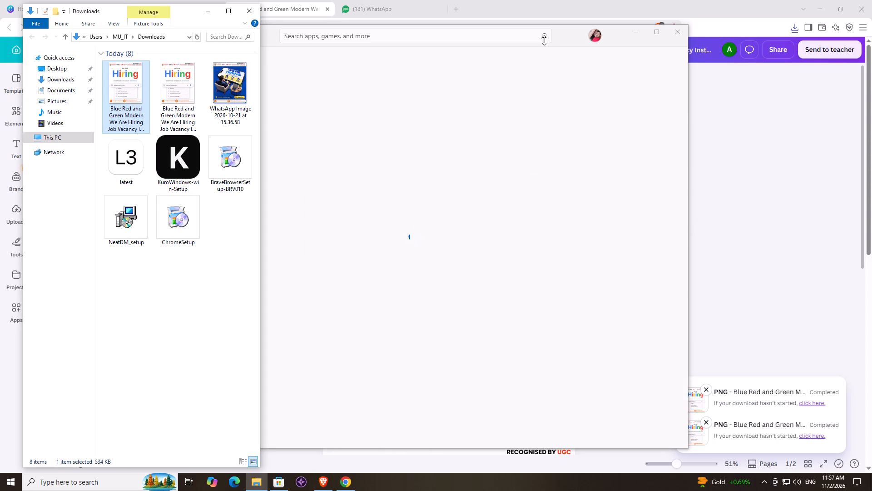
pyautogui.click(566, 34)
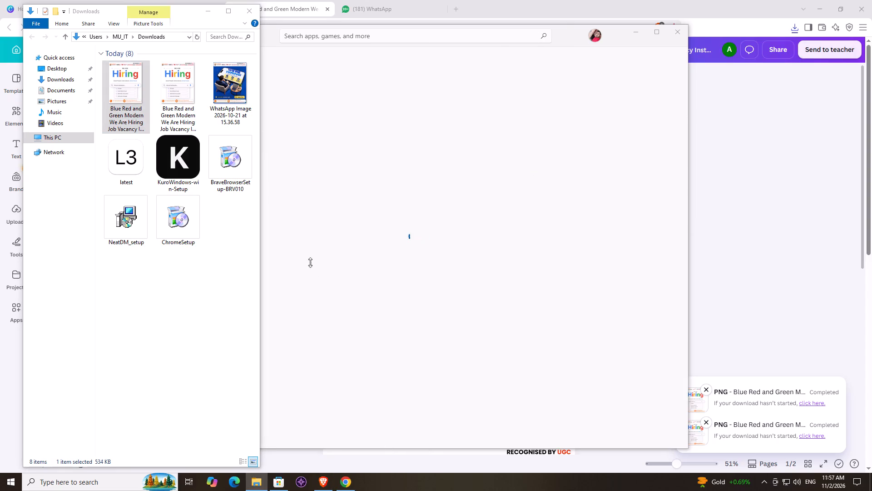
# Check the Windows Update page in Settings, and close Settings.
pyautogui.click(0, 485)
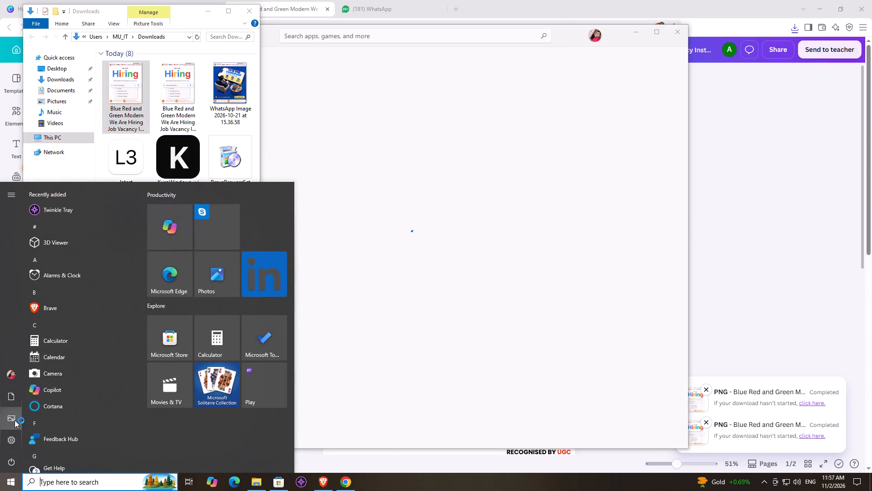
pyautogui.click(15, 438)
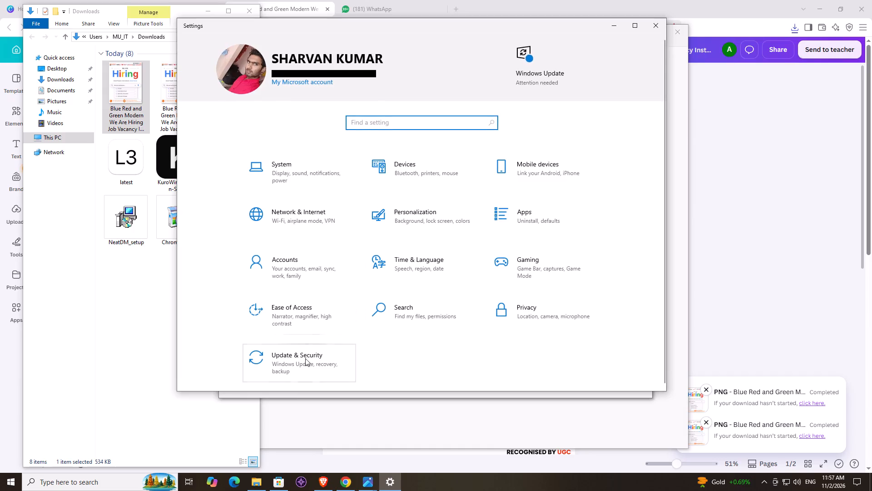
pyautogui.click(305, 360)
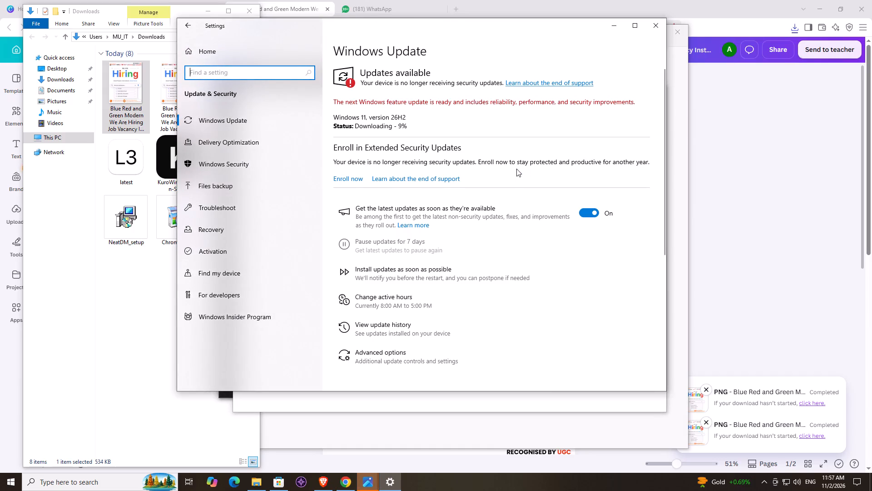
pyautogui.click(658, 29)
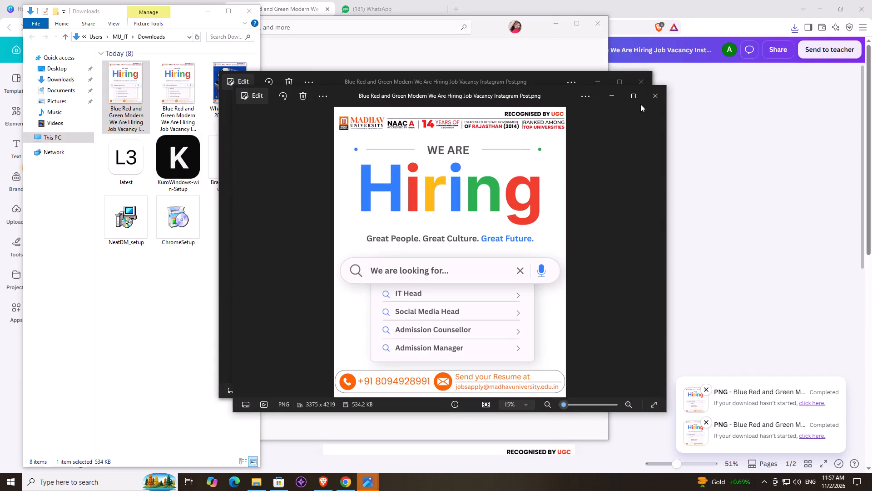
# View the exported hiring poster PNG in Photos and close both preview windows.
pyautogui.click(662, 96)
pyautogui.click(654, 93)
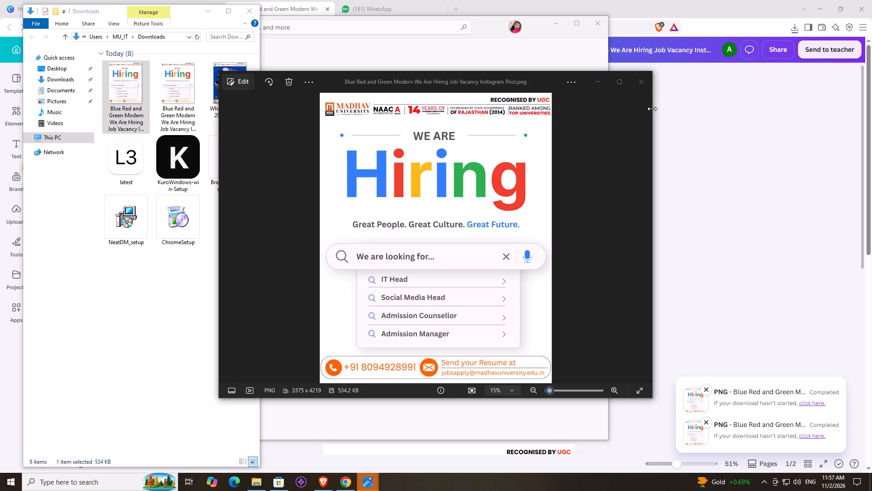
pyautogui.click(639, 80)
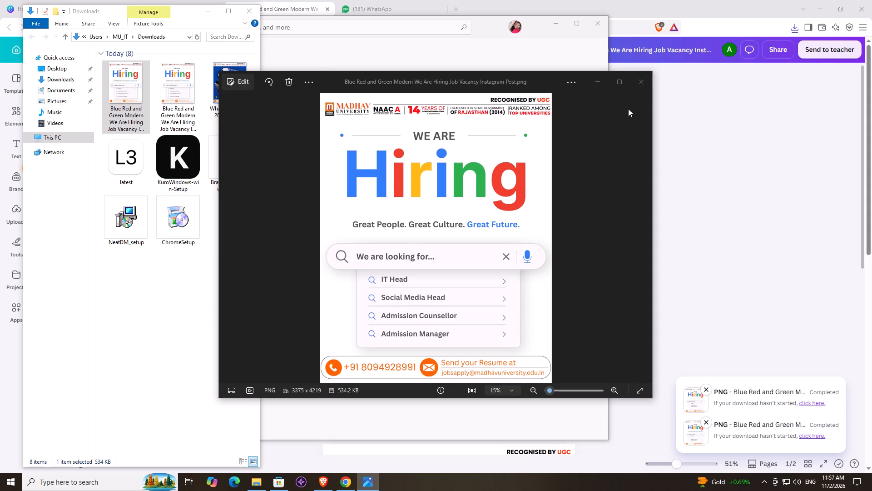
pyautogui.click(638, 82)
pyautogui.click(390, 108)
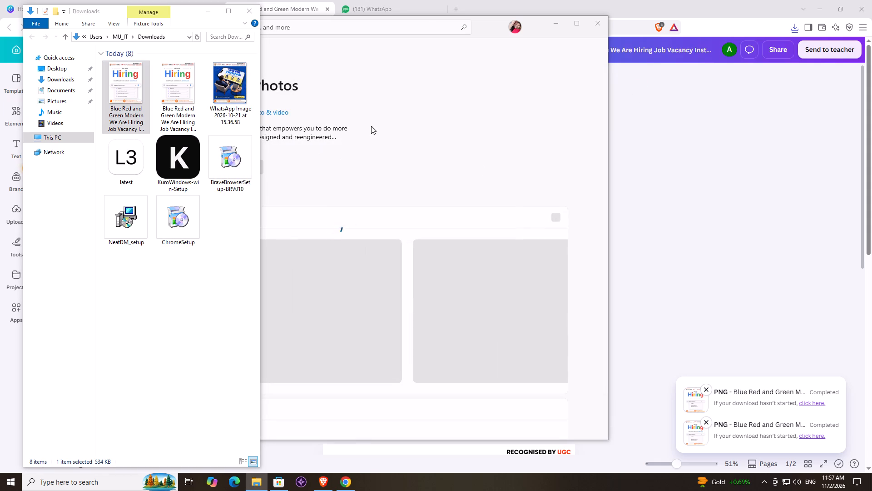
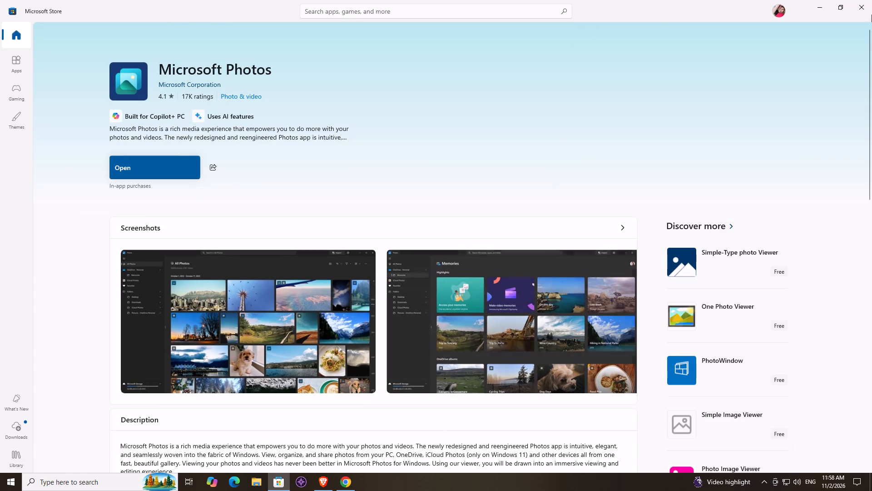
# Close the Microsoft Store window and return to the hiring poster design in Canva.
pyautogui.click(861, 7)
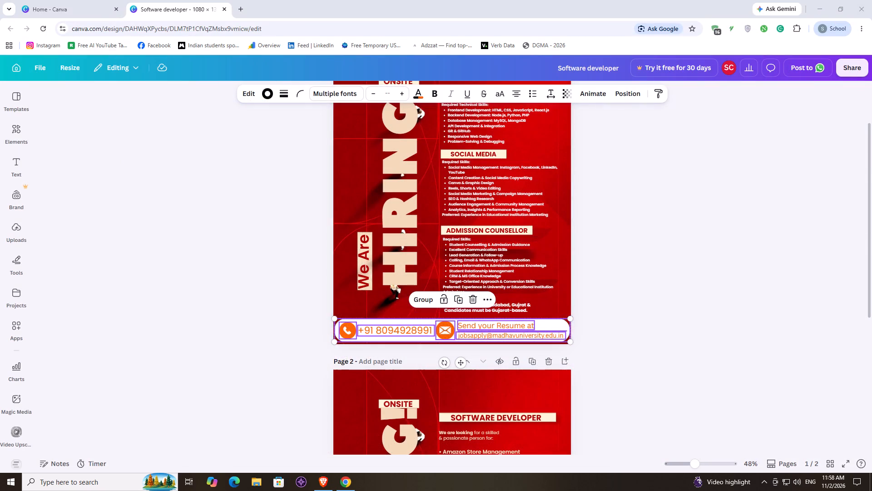
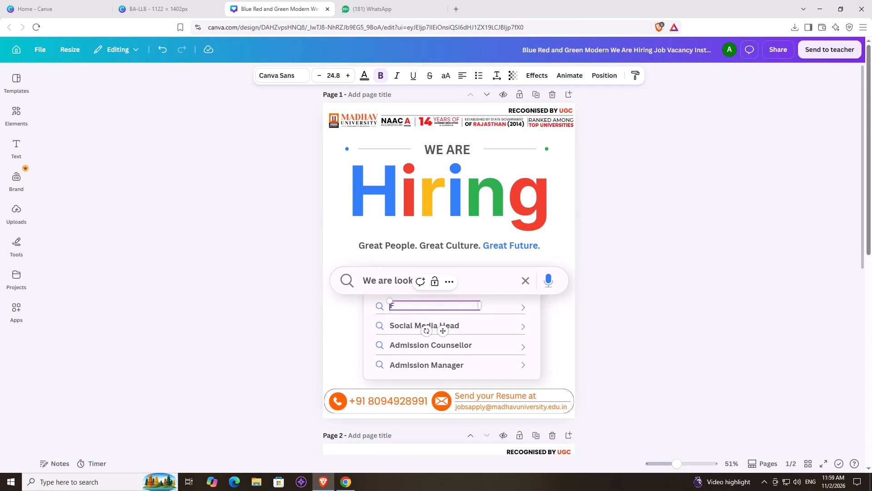
# Finish the first role in the poster's search-style list on page 1 so it reads "Full Stack Developer".
pyautogui.write('ull Stc')
pyautogui.press('BackSpace')
pyautogui.write('ack Developer')
pyautogui.click(664, 269)
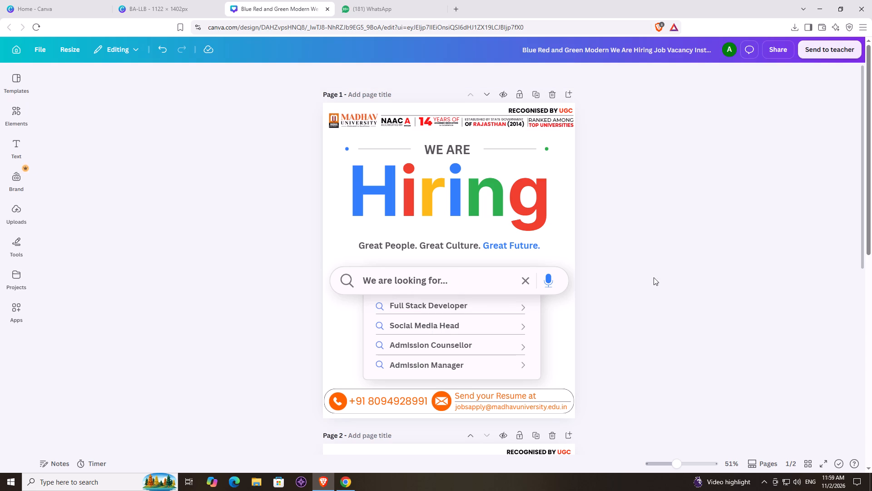
# Change the second role in the page 1 list from "Social Media Head" to "Social Media Manager".
pyautogui.click(456, 323)
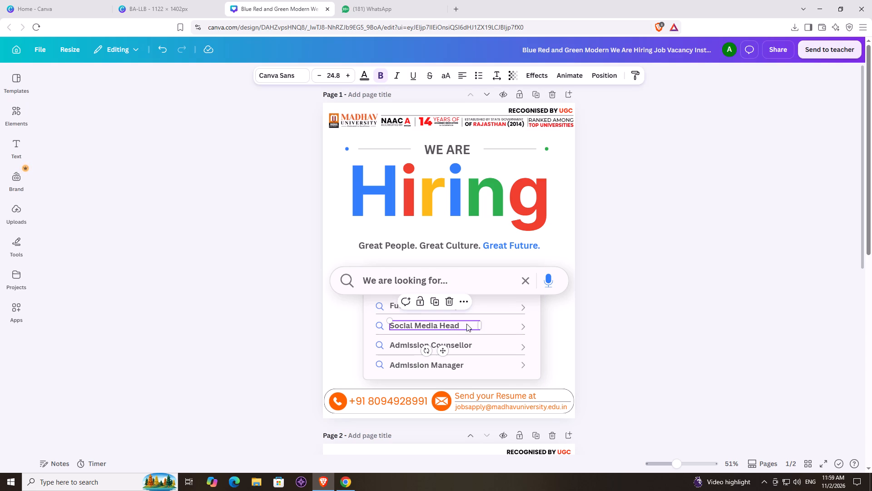
pyautogui.click(466, 324)
pyautogui.press('BackSpace')
pyautogui.press('BackSpace')
pyautogui.press('BackSpace')
pyautogui.press('BackSpace')
pyautogui.press('BackSpace')
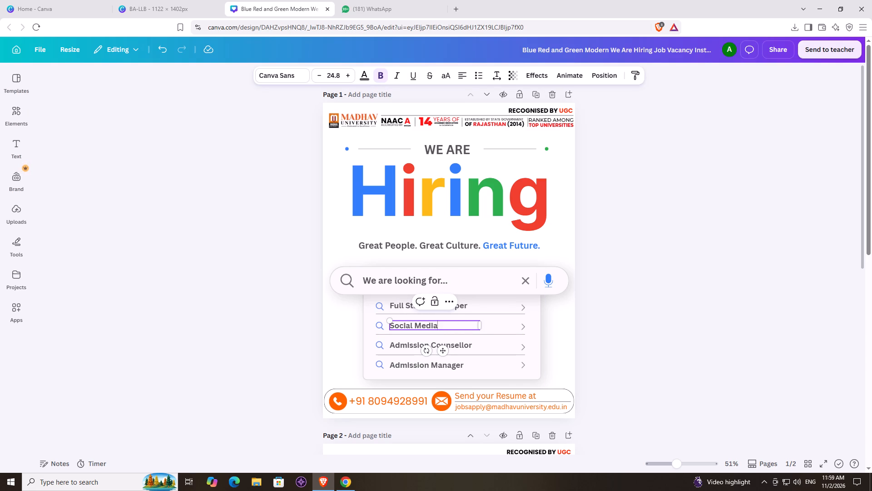
pyautogui.press('space')
pyautogui.write('ma=')
pyautogui.press('BackSpace')
pyautogui.press('BackSpace')
pyautogui.press('BackSpace')
pyautogui.write('ma')
pyautogui.press('BackSpace')
pyautogui.press('BackSpace')
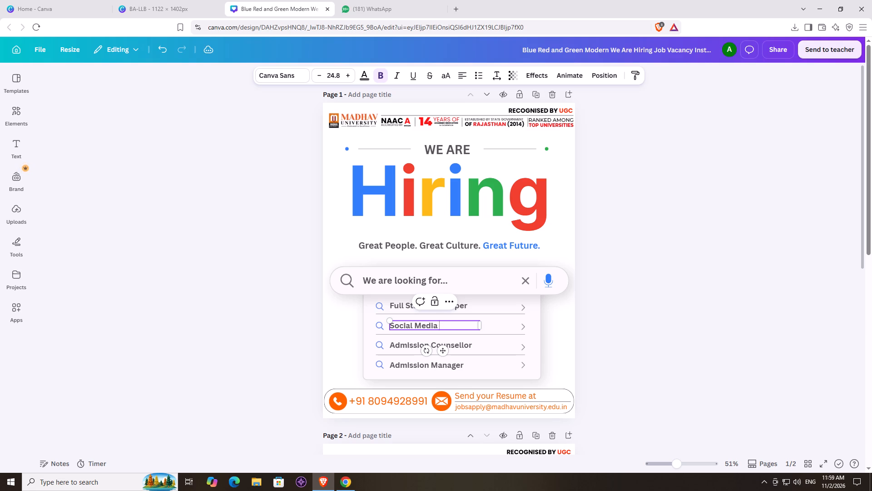
pyautogui.write('Manager')
pyautogui.click(700, 279)
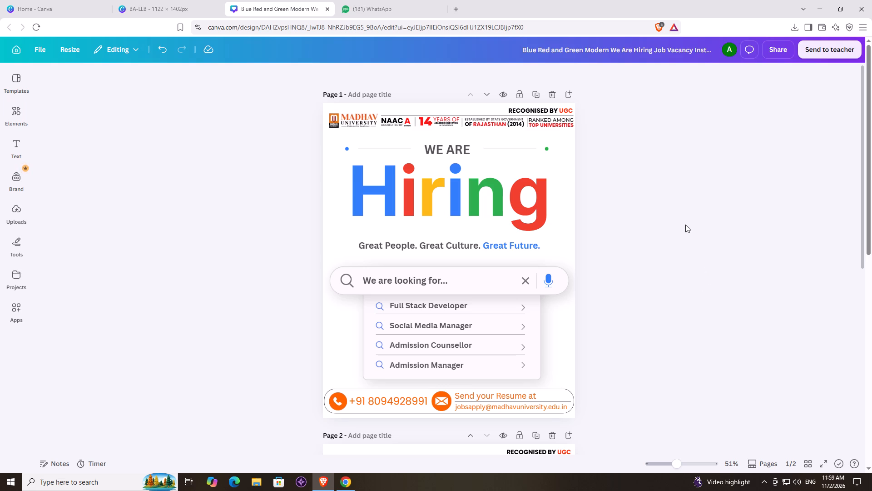
# Download only page 1 of the hiring poster as a PNG.
pyautogui.click(784, 48)
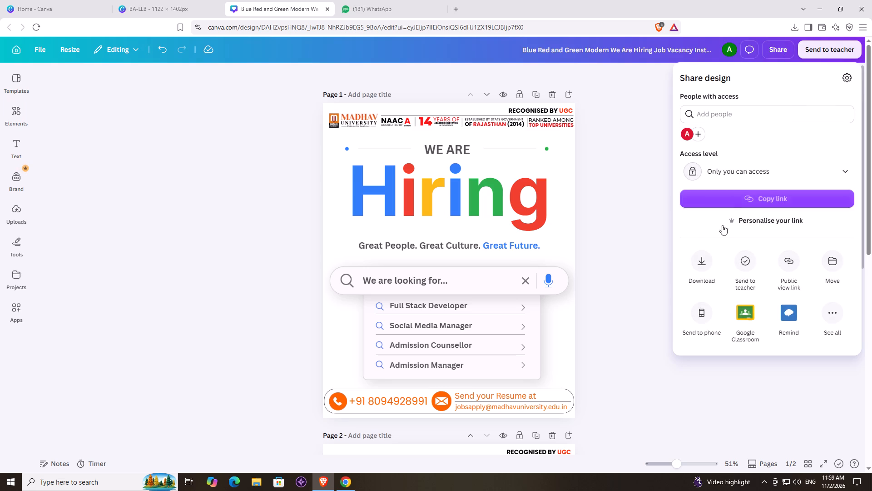
pyautogui.click(710, 258)
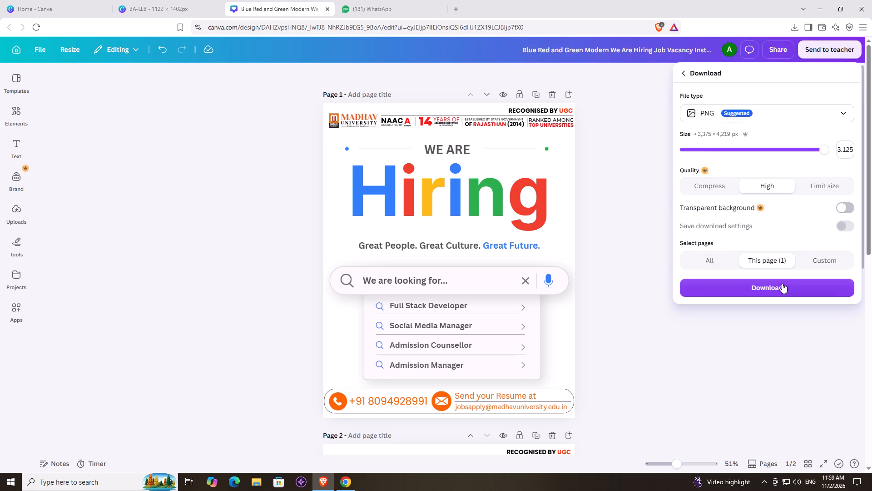
pyautogui.click(782, 283)
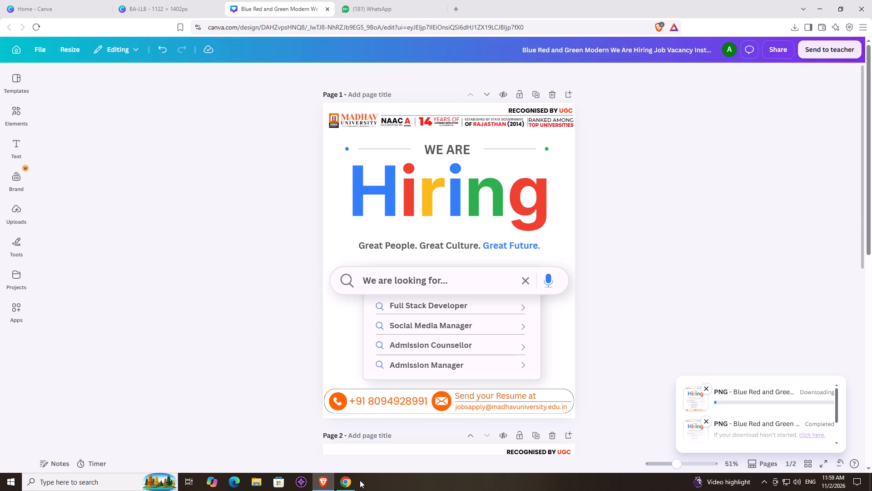
# Switch to Chrome and check which teams the "Software developer" design can be copied to and which teams the Canva account can use.
pyautogui.click(349, 486)
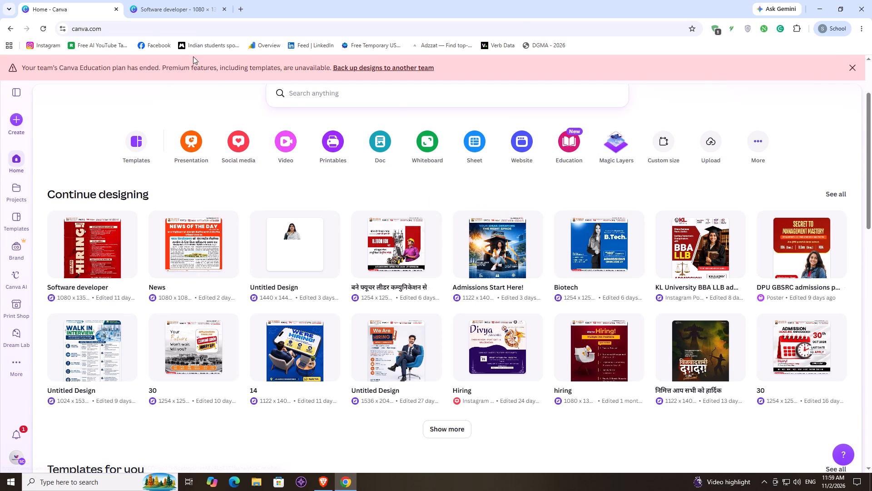
pyautogui.click(192, 0)
pyautogui.click(77, 0)
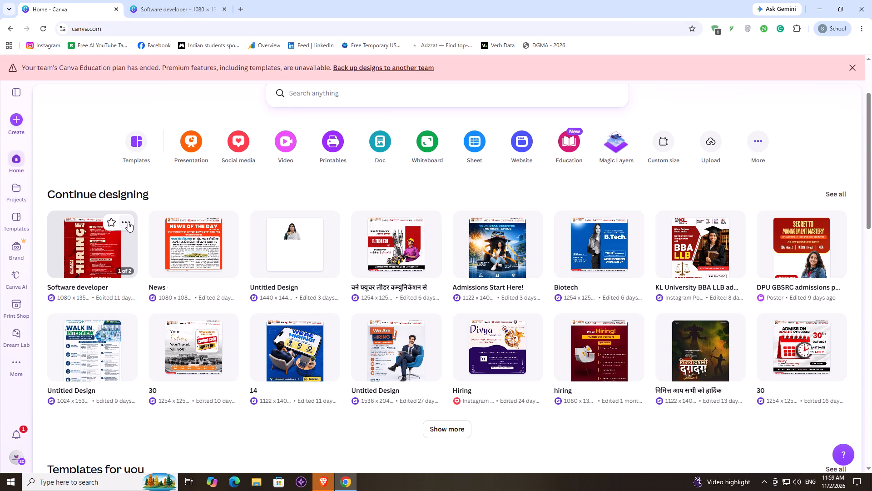
pyautogui.click(128, 222)
pyautogui.click(190, 433)
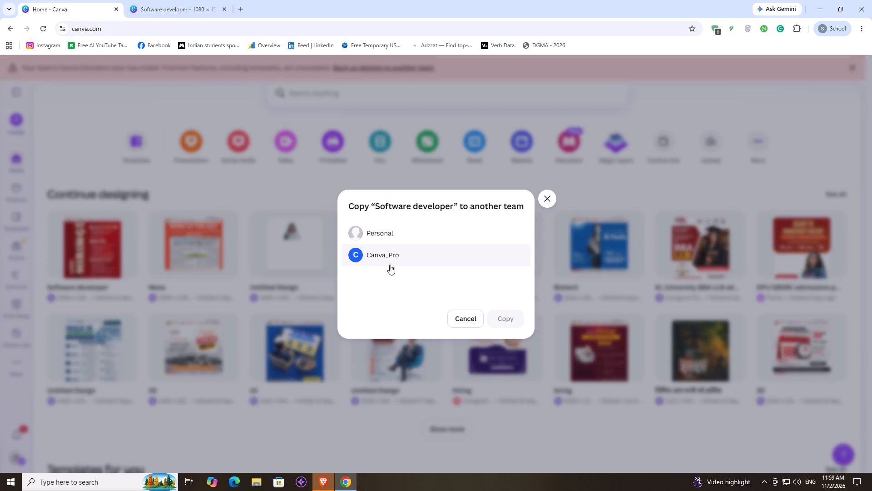
pyautogui.click(463, 322)
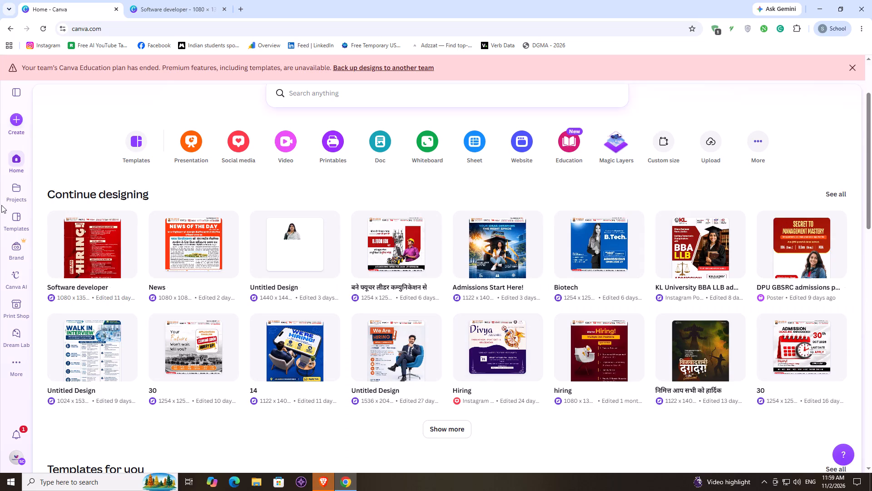
pyautogui.click(20, 467)
pyautogui.click(15, 434)
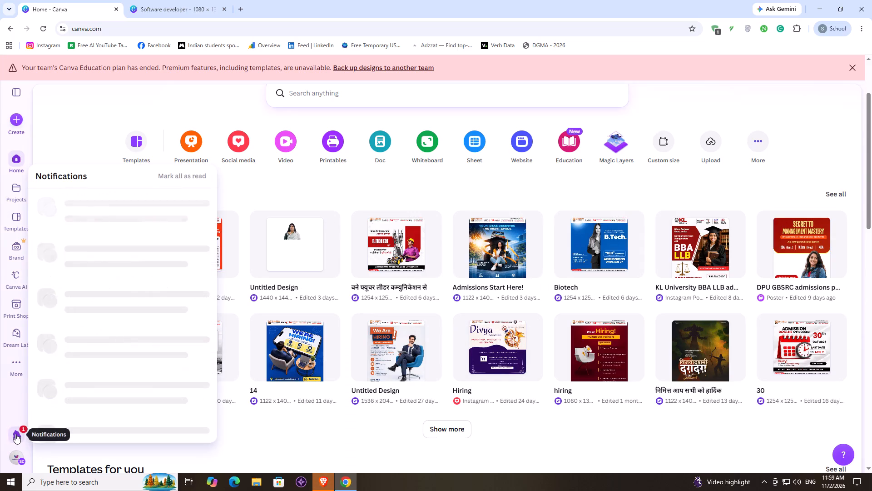
pyautogui.click(20, 461)
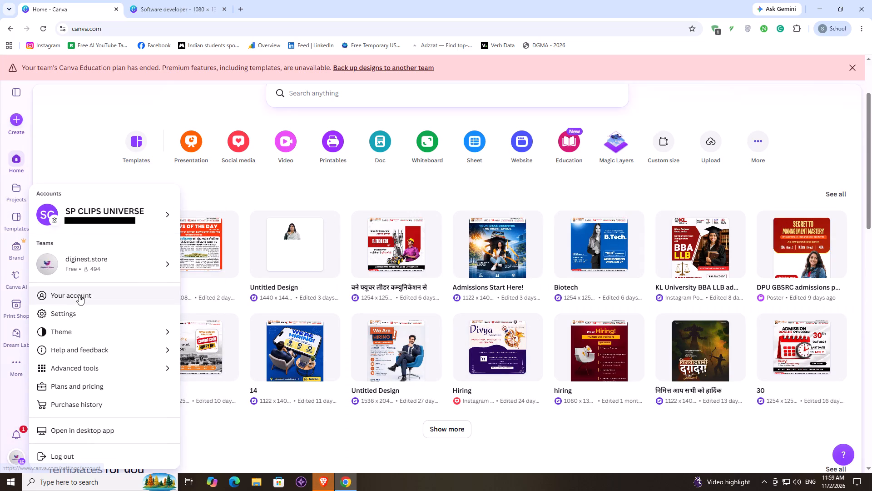
pyautogui.click(149, 267)
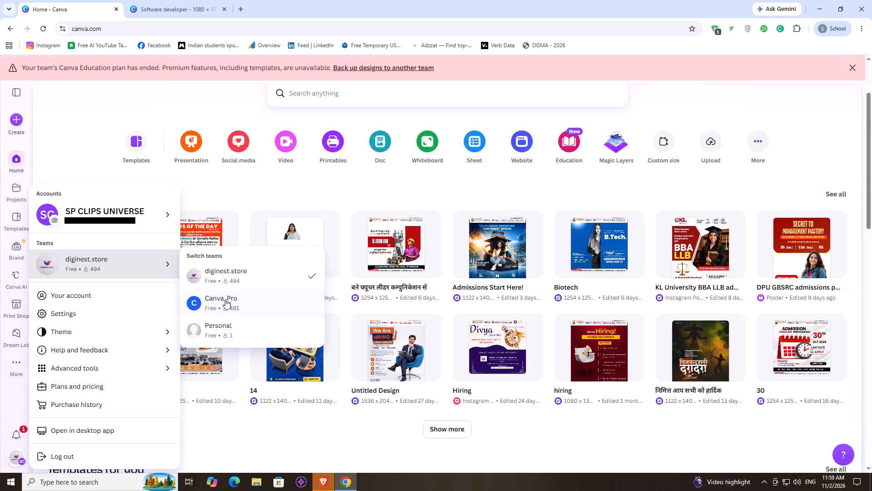
pyautogui.click(237, 181)
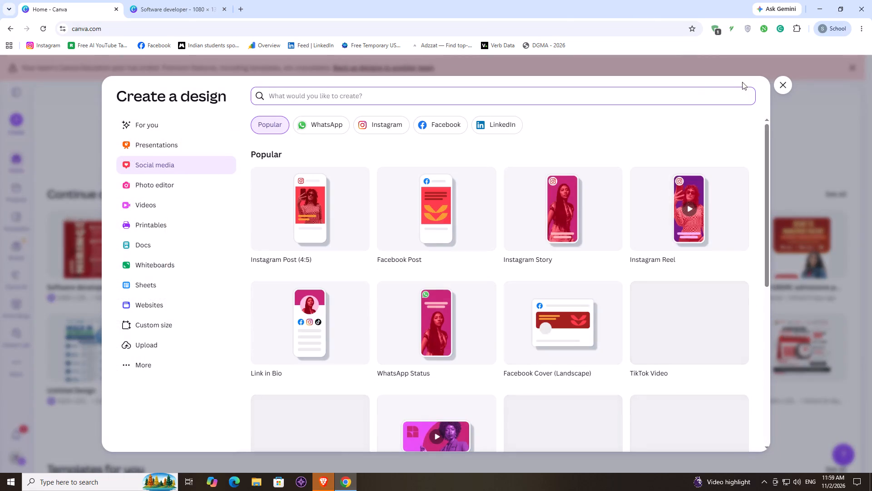
pyautogui.click(785, 85)
# Return to Brave and save the exported PNG in Downloads as "Blue Red and Green Modern We Are Hiring Job Vacancy Instagram Post (2)".
pyautogui.click(323, 483)
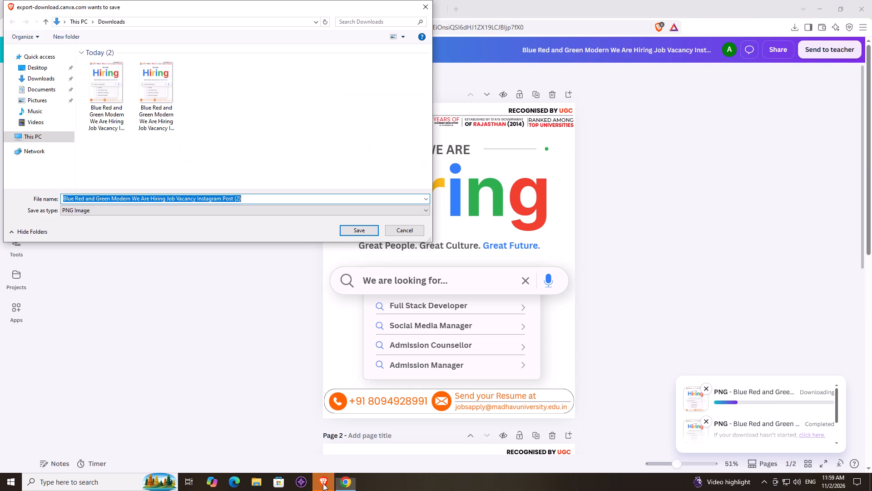
pyautogui.click(29, 80)
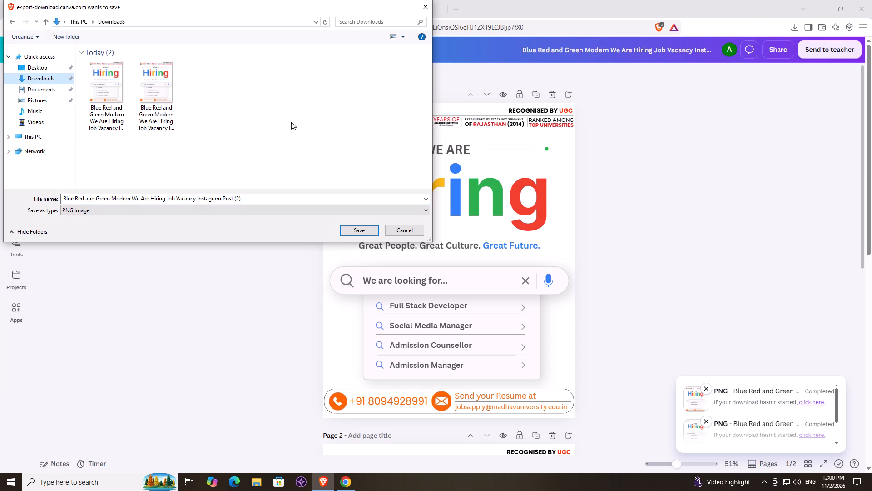
pyautogui.click(354, 235)
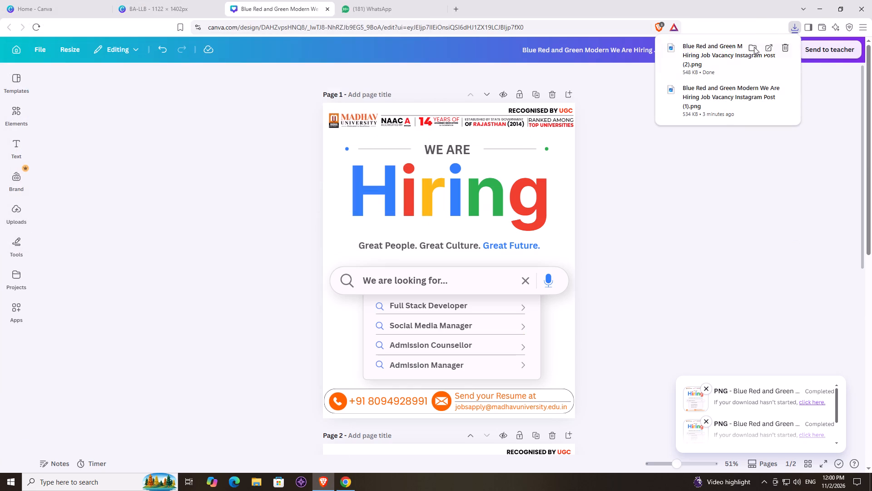
# Show the newly downloaded poster PNG in its folder, with extra large icons and the folder window maximized.
pyautogui.click(753, 46)
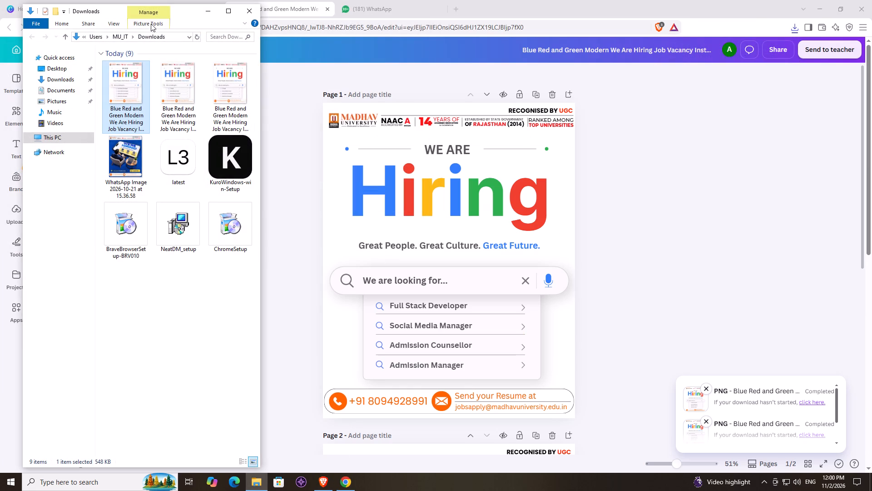
pyautogui.click(111, 22)
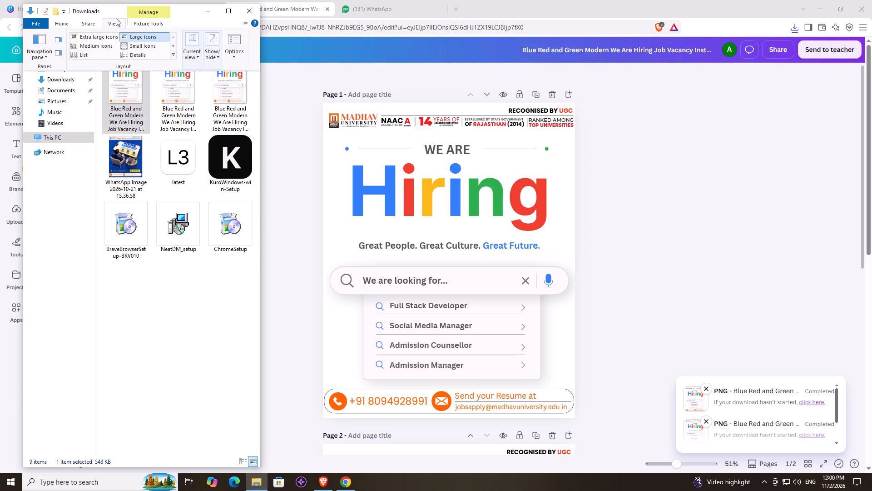
pyautogui.click(102, 35)
pyautogui.click(232, 10)
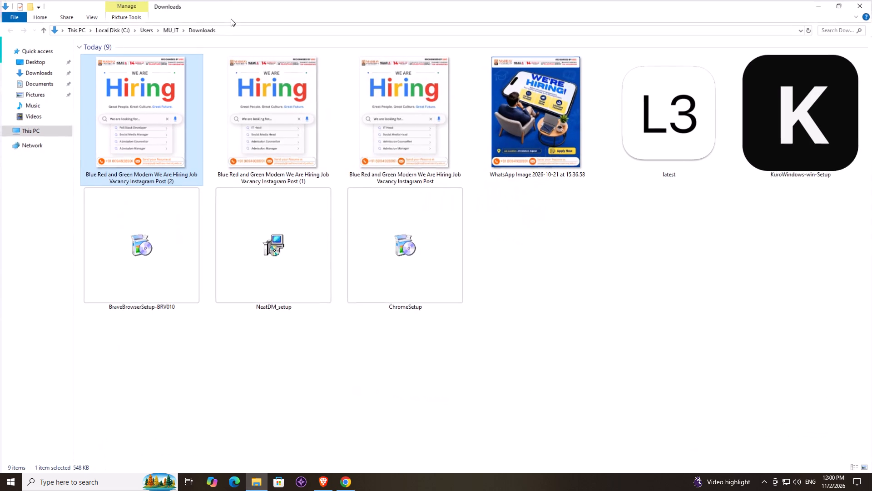
# Delete the two outdated hiring poster exports listing "IT Head" from Downloads, keeping the copy numbered (2).
pyautogui.click(513, 232)
pyautogui.keyDown('ctrl'); pyautogui.click(308, 135); pyautogui.keyUp('ctrl')
pyautogui.keyDown('ctrl'); pyautogui.click(421, 133); pyautogui.keyUp('ctrl')
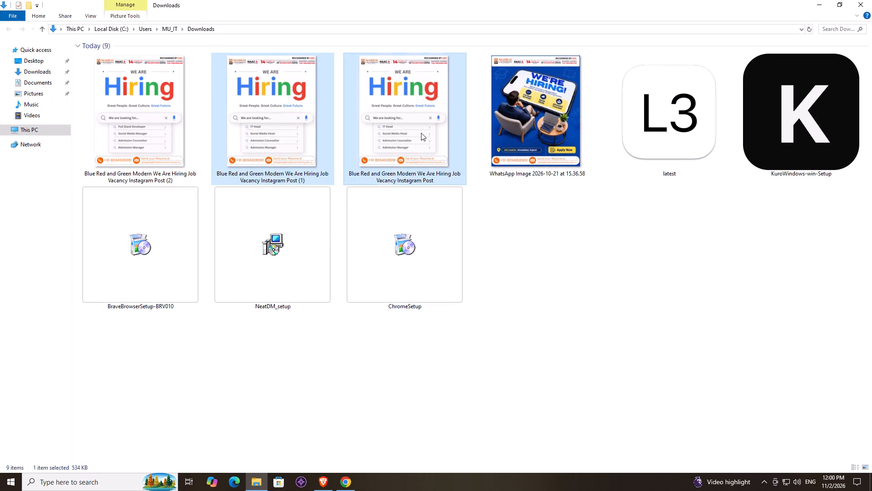
pyautogui.press('Delete')
pyautogui.click(322, 239)
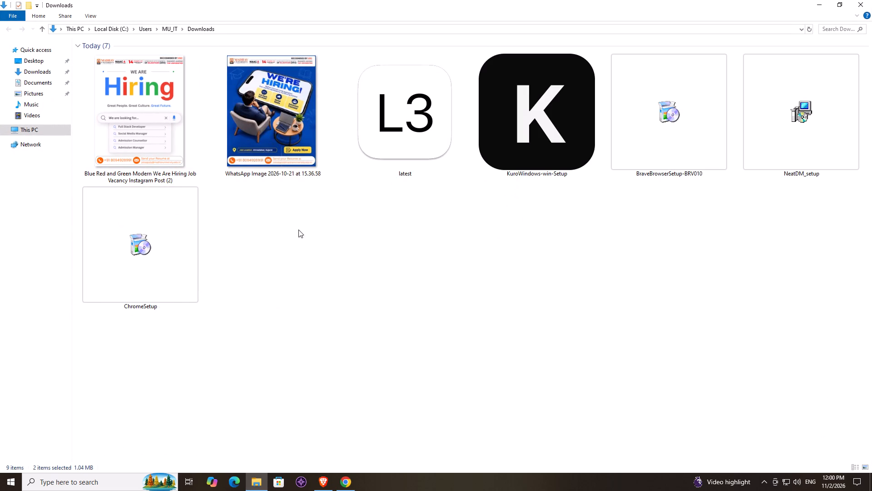
# Switch to the Chrome window with the Canva home page.
pyautogui.click(345, 481)
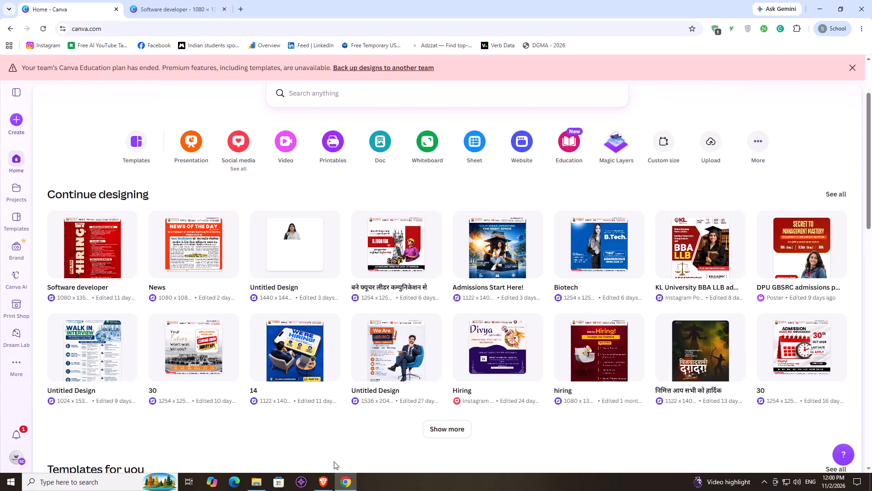
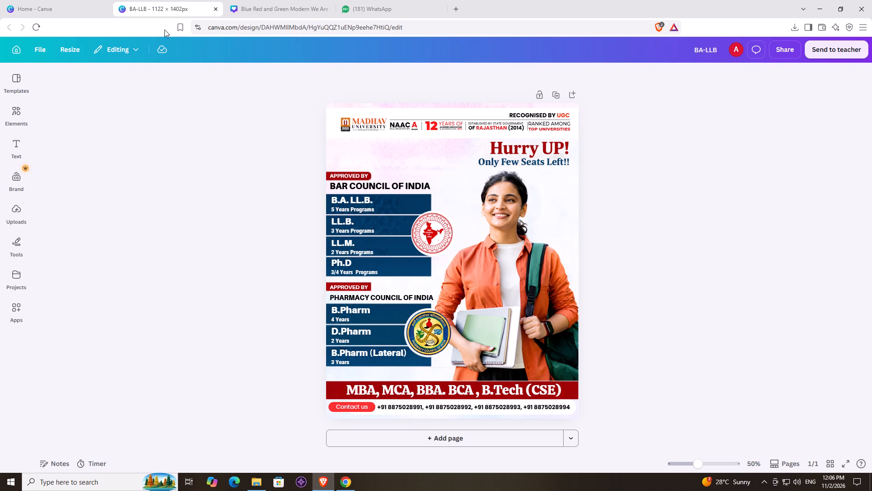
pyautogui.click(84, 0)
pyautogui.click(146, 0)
# Switch to the Chrome window and show the "Software developer" hiring poster design in Canva.
pyautogui.click(346, 485)
pyautogui.click(201, 0)
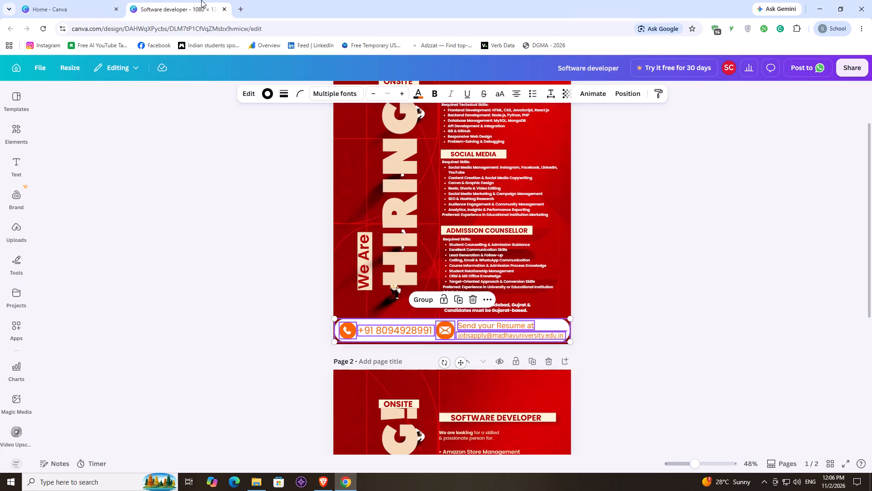
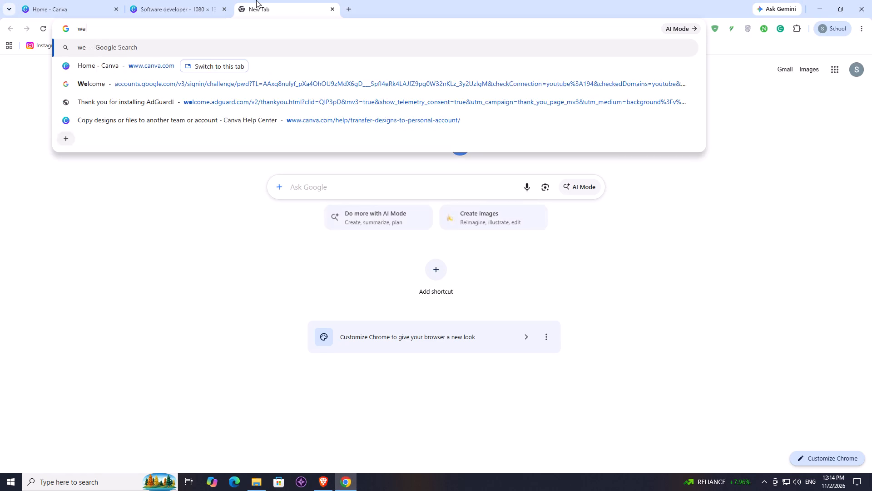
# Look up "web" from the new browser tab's address bar to find the site to open.
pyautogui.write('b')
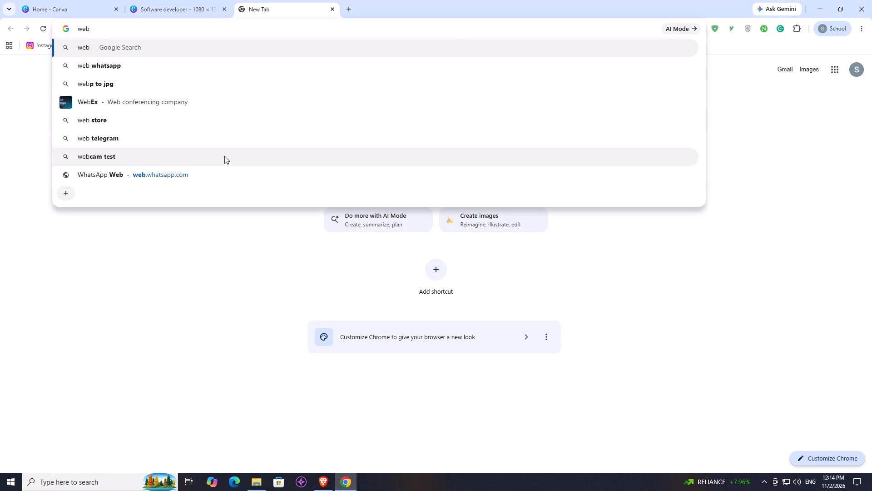
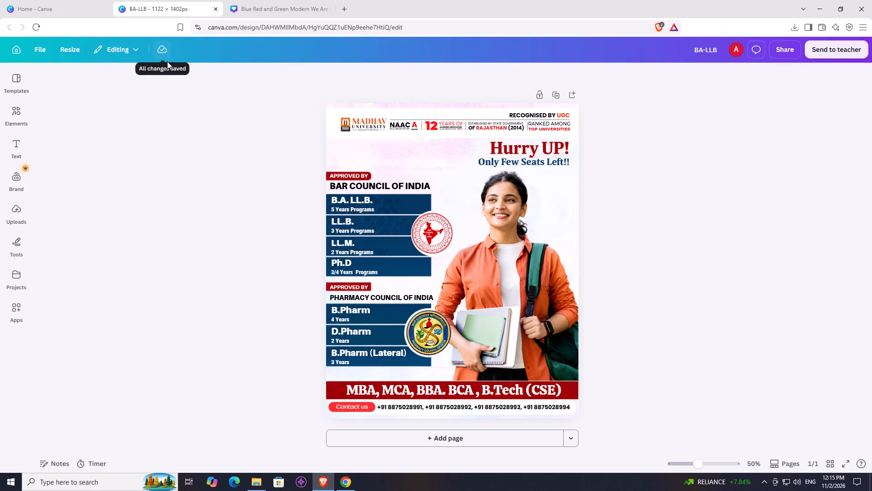
# Switch to the "We Are Hiring" job vacancy poster design with nothing on its canvas selected.
pyautogui.click(258, 18)
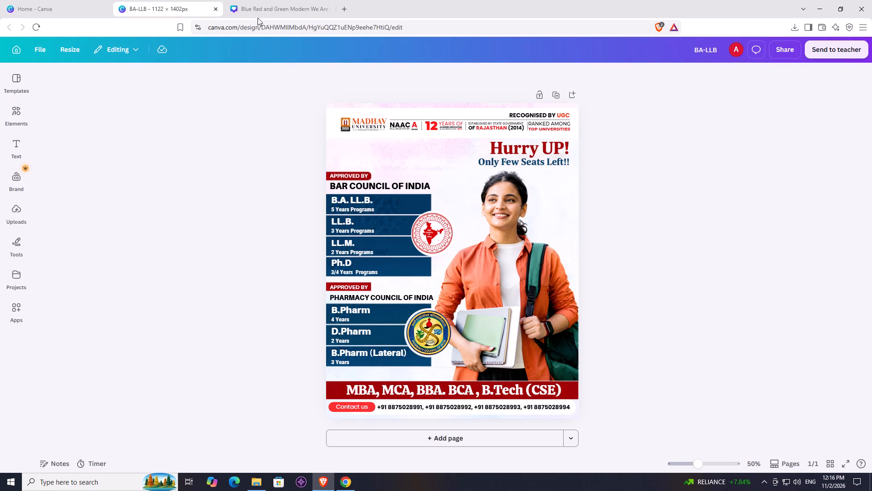
pyautogui.click(266, 0)
pyautogui.click(711, 238)
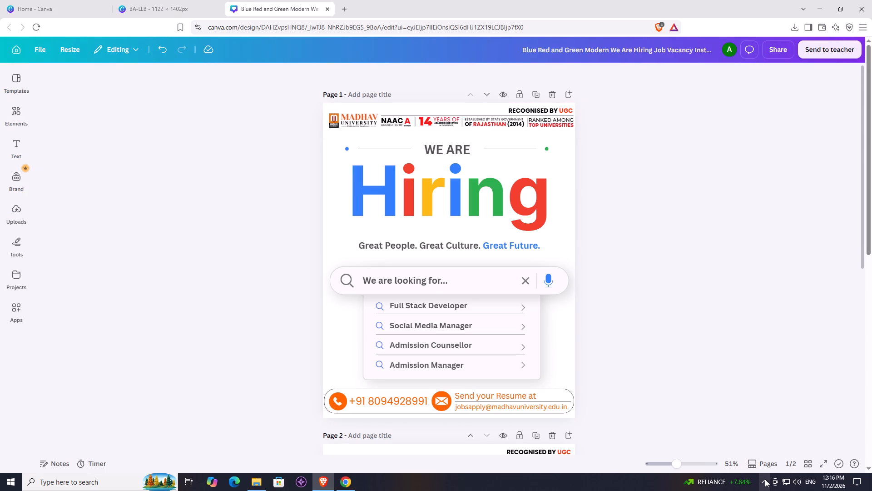
# Show the hidden system tray icons.
pyautogui.click(765, 479)
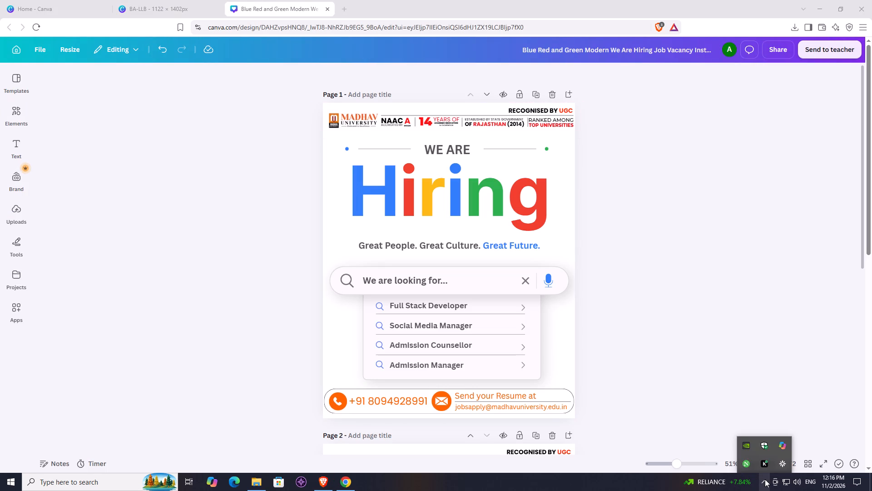